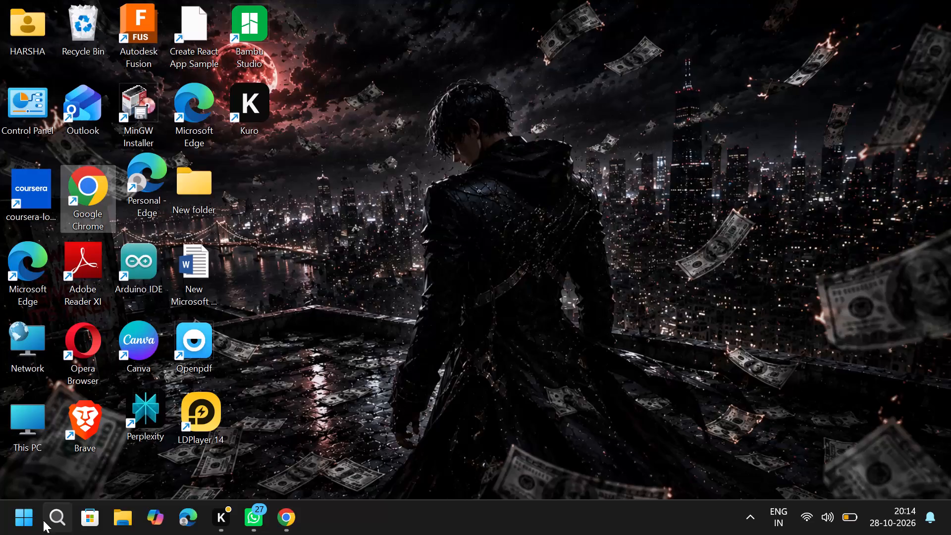
# Search the system for "tra" and launch TradingView.
pyautogui.click(49, 521)
pyautogui.write('trd')
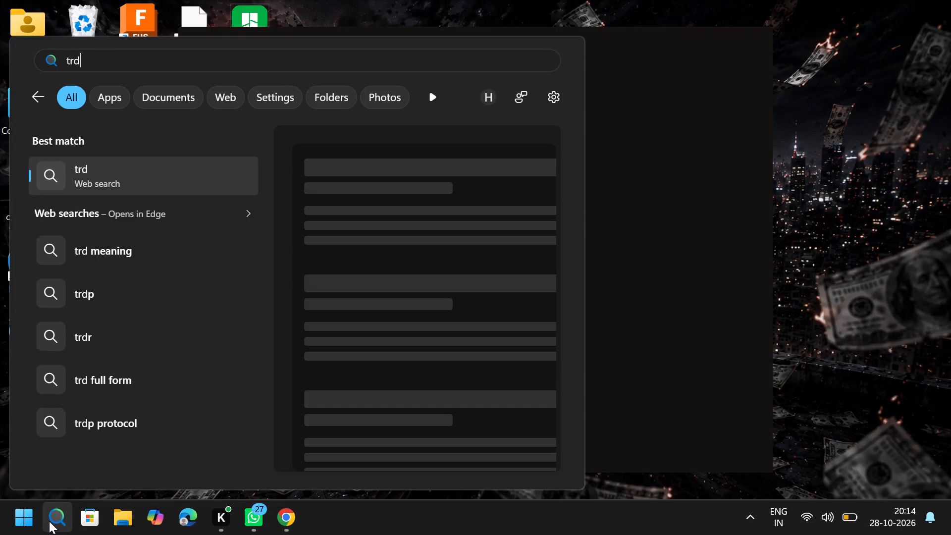
pyautogui.press('BackSpace')
pyautogui.press('a')
pyautogui.press('Return')
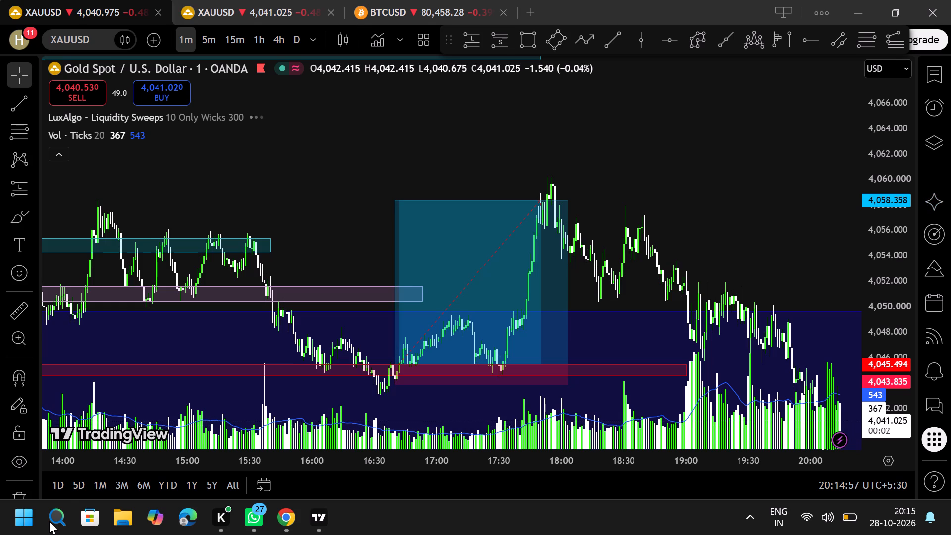
pyautogui.click(49, 521)
pyautogui.click(825, 180)
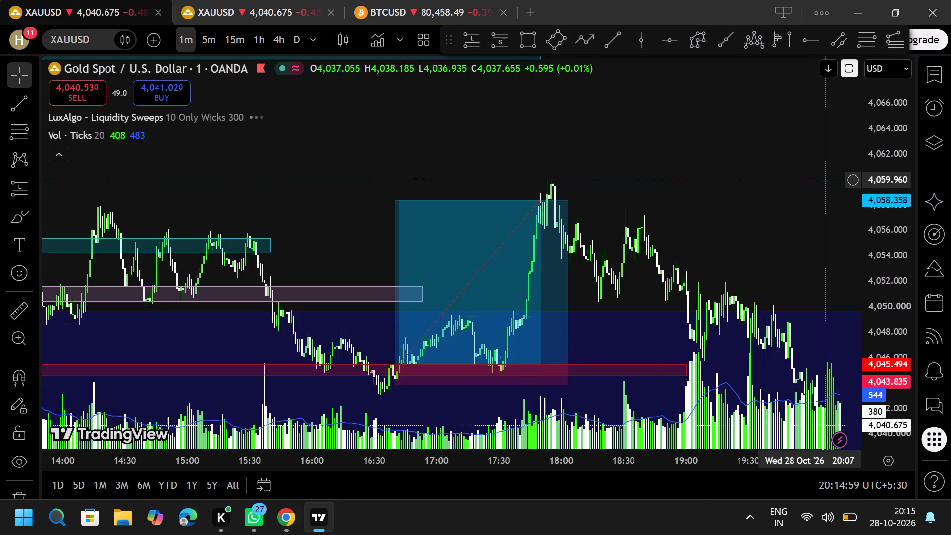
# Examine the 1-minute XAUUSD chart around the marked SBR, RBS and QML A+ zones and the long position.
pyautogui.keyDown('ctrl'); pyautogui.scroll(-16, 656, 217); pyautogui.keyUp('ctrl')
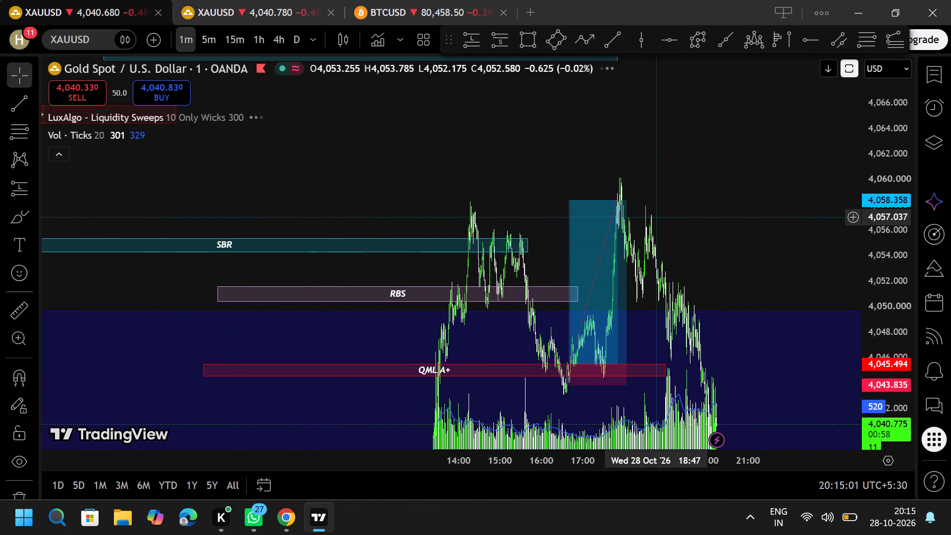
pyautogui.keyDown('ctrl'); pyautogui.scroll(-6, 656, 217); pyautogui.keyUp('ctrl')
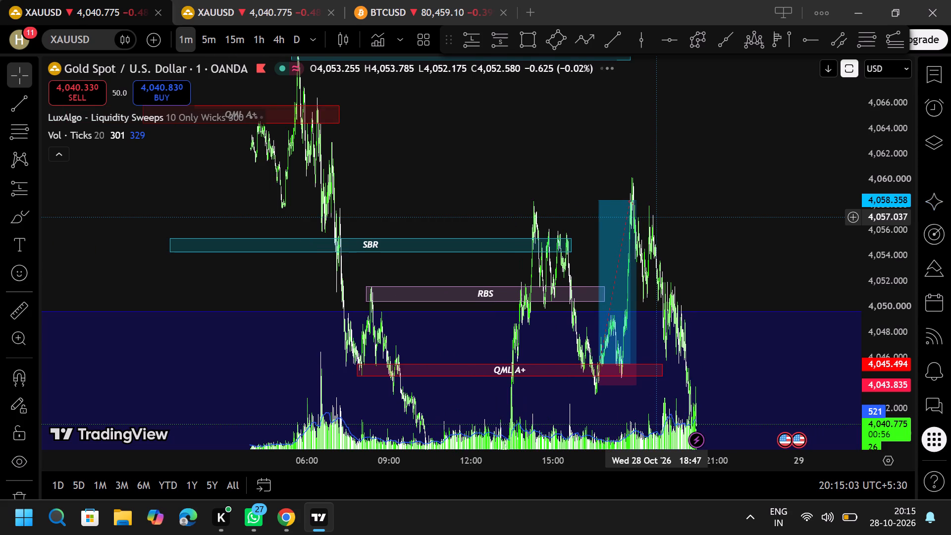
pyautogui.moveTo(688, 250); pyautogui.dragTo(601, 89)
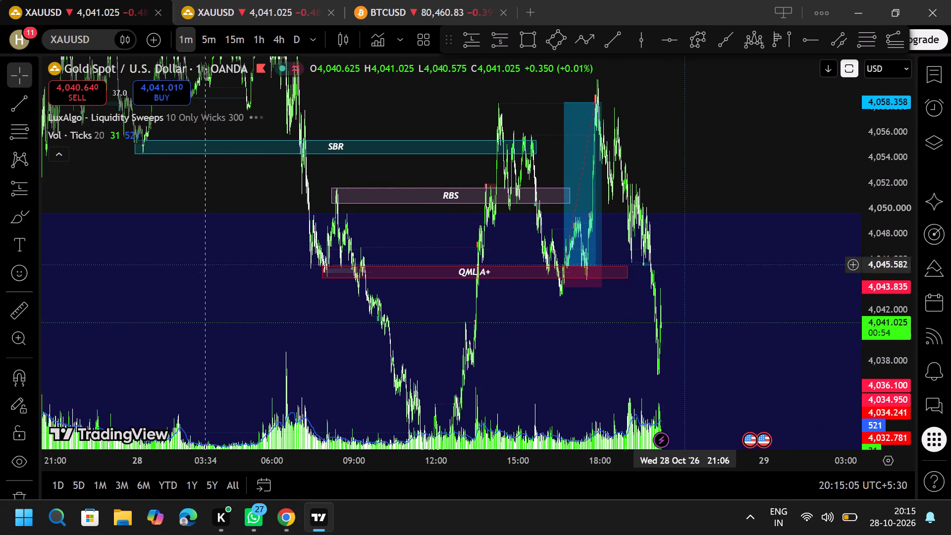
pyautogui.moveTo(693, 283); pyautogui.dragTo(734, 345)
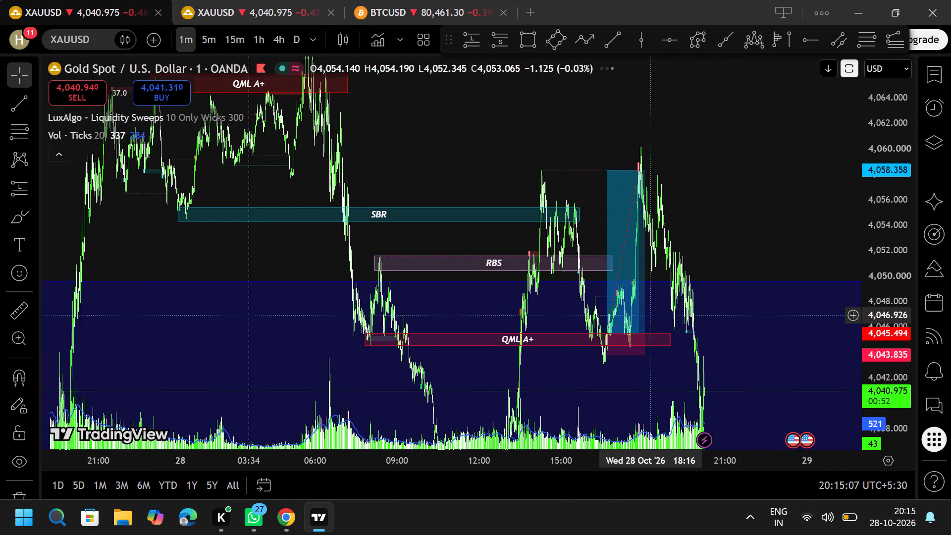
pyautogui.keyDown('ctrl'); pyautogui.scroll(14, 513, 247); pyautogui.keyUp('ctrl')
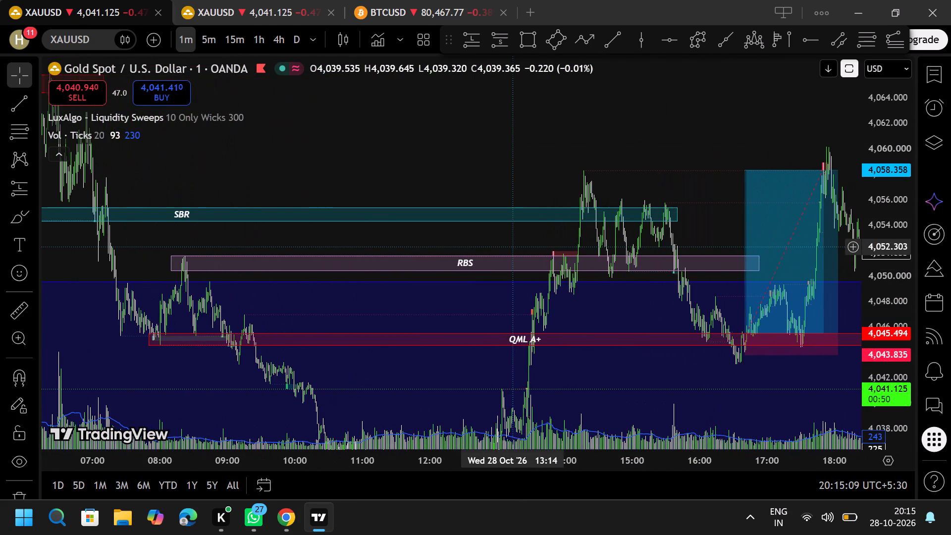
pyautogui.keyDown('ctrl'); pyautogui.scroll(5, 654, 164); pyautogui.keyUp('ctrl')
pyautogui.moveTo(654, 164); pyautogui.dragTo(493, 143)
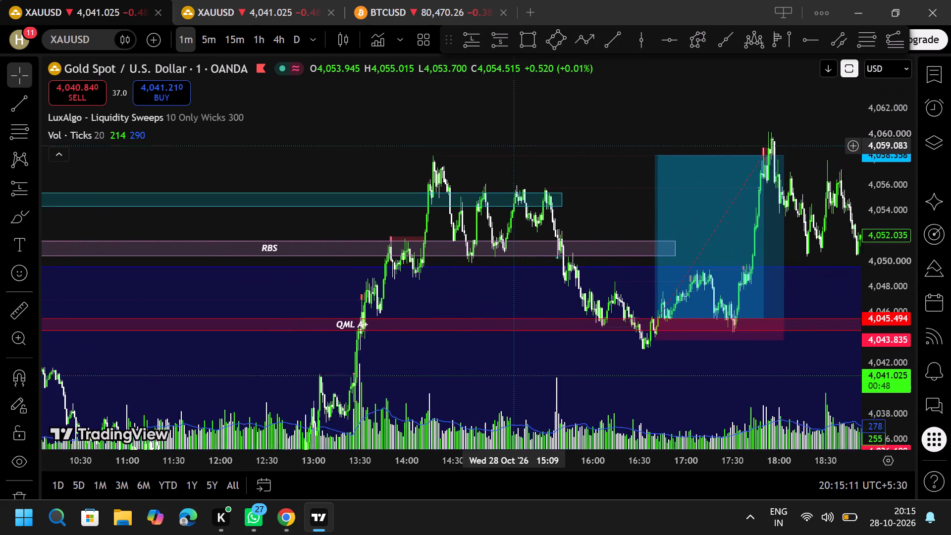
pyautogui.moveTo(493, 143); pyautogui.dragTo(353, 136)
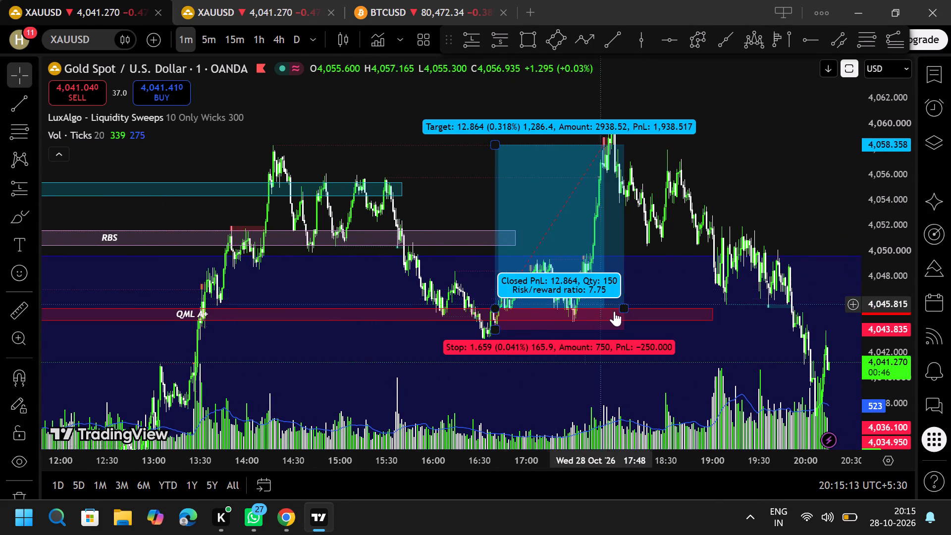
pyautogui.moveTo(653, 346); pyautogui.dragTo(522, 298)
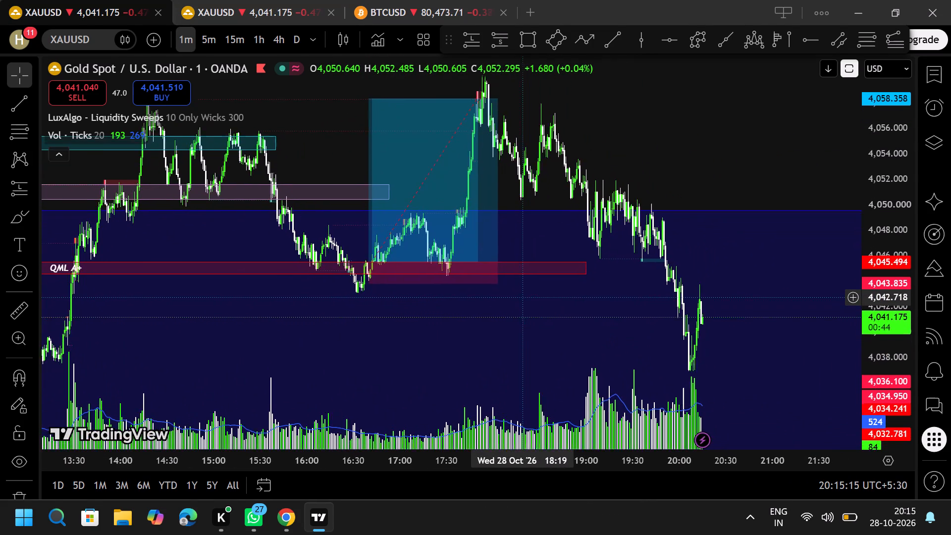
pyautogui.moveTo(522, 298); pyautogui.dragTo(644, 379)
pyautogui.moveTo(364, 181); pyautogui.dragTo(528, 246)
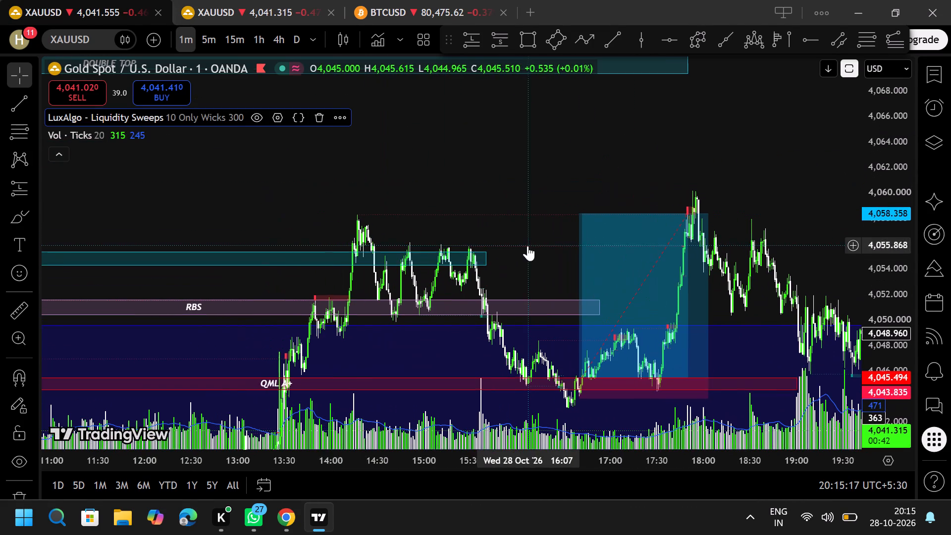
# Switch XAUUSD to the 5-minute timeframe and examine the price action around the DOUBLE TOP, QML A+, SBR and RBS zones.
pyautogui.click(208, 39)
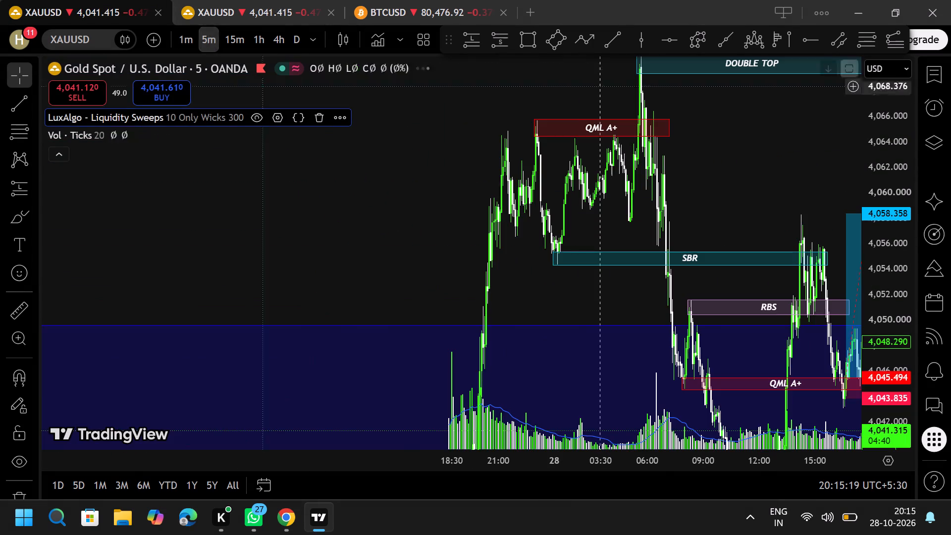
pyautogui.moveTo(543, 209); pyautogui.dragTo(395, 329)
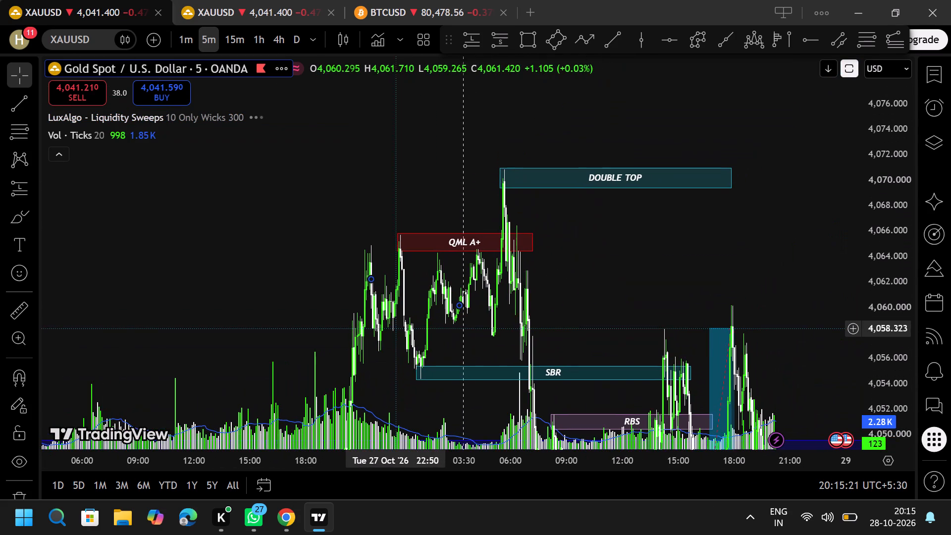
pyautogui.keyDown('ctrl'); pyautogui.scroll(16, 554, 293); pyautogui.keyUp('ctrl')
pyautogui.click(554, 293)
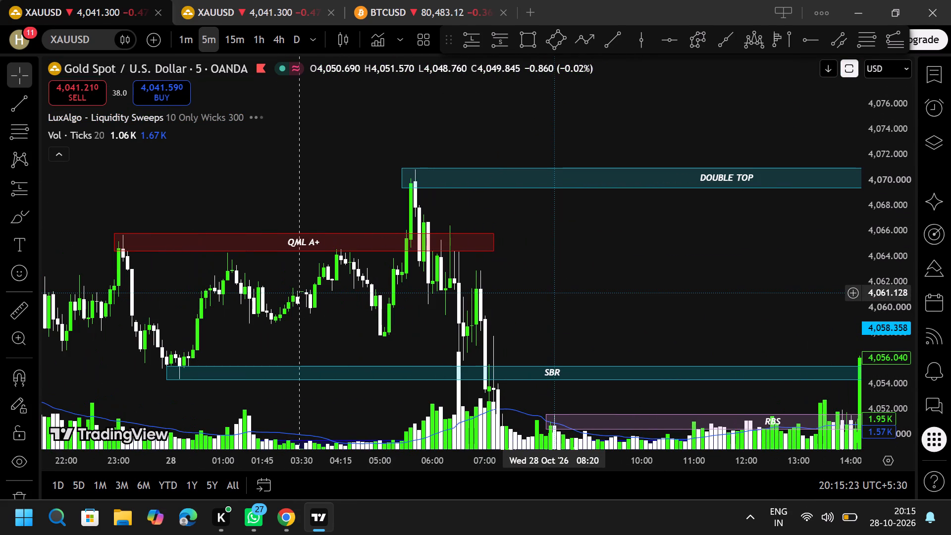
pyautogui.click(554, 293)
pyautogui.keyDown('ctrl'); pyautogui.scroll(-15, 555, 296); pyautogui.keyUp('ctrl')
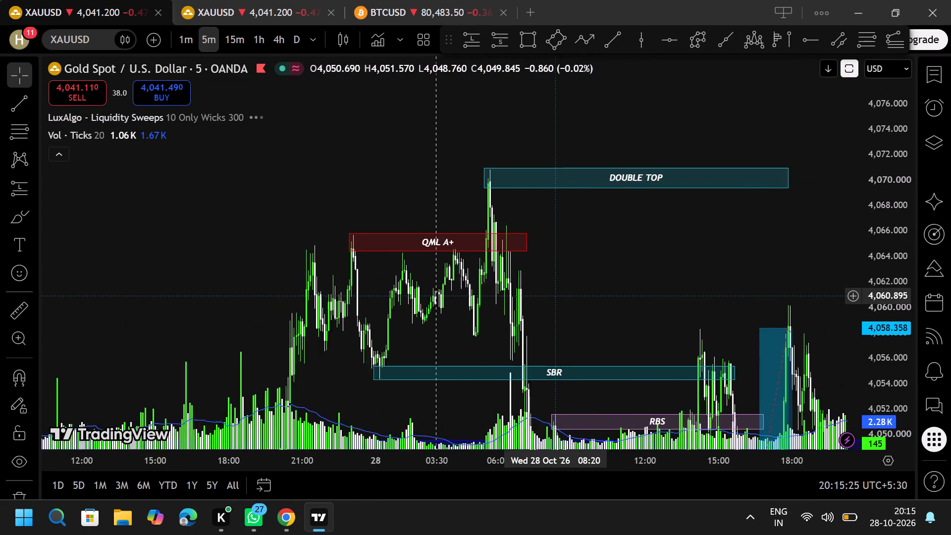
pyautogui.keyDown('ctrl'); pyautogui.scroll(-6, 555, 296); pyautogui.keyUp('ctrl')
pyautogui.moveTo(883, 177); pyautogui.dragTo(927, 311)
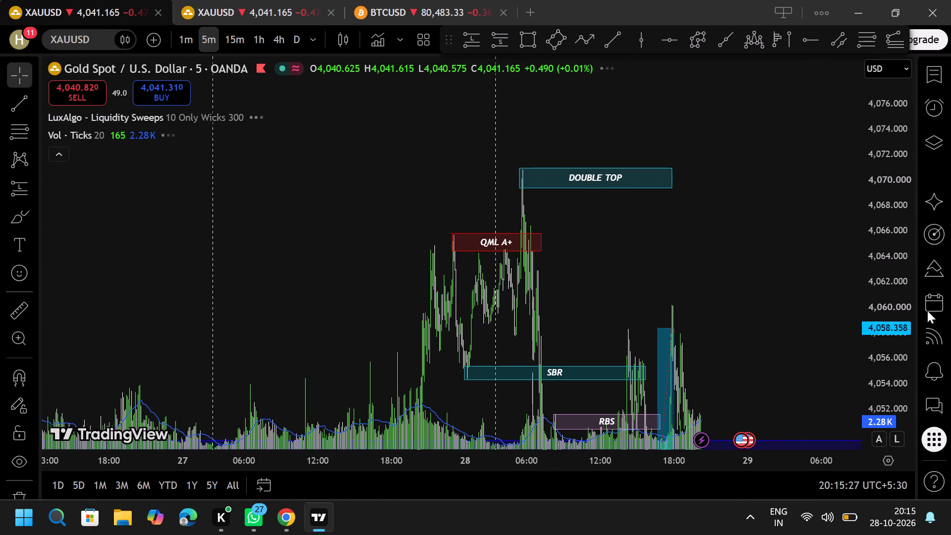
pyautogui.moveTo(927, 311); pyautogui.dragTo(905, 357)
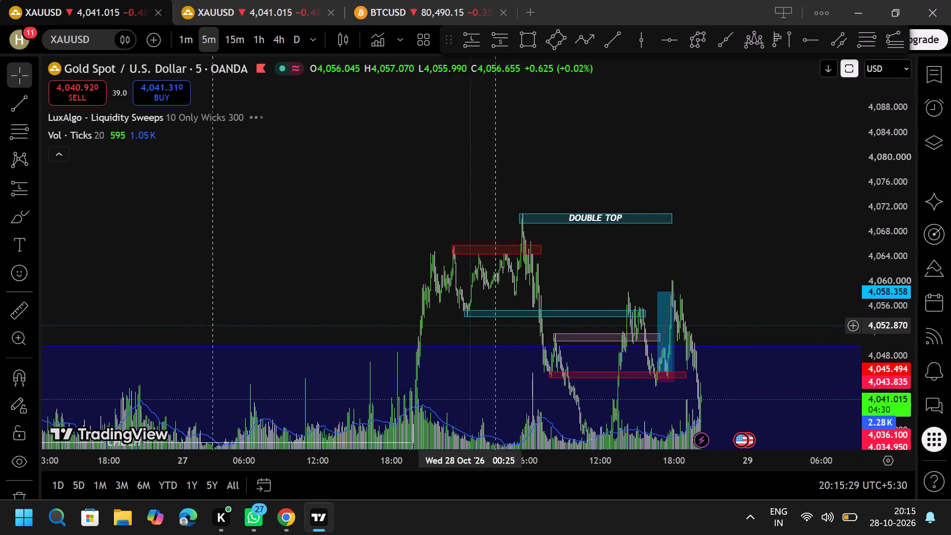
pyautogui.moveTo(401, 324); pyautogui.dragTo(486, 301)
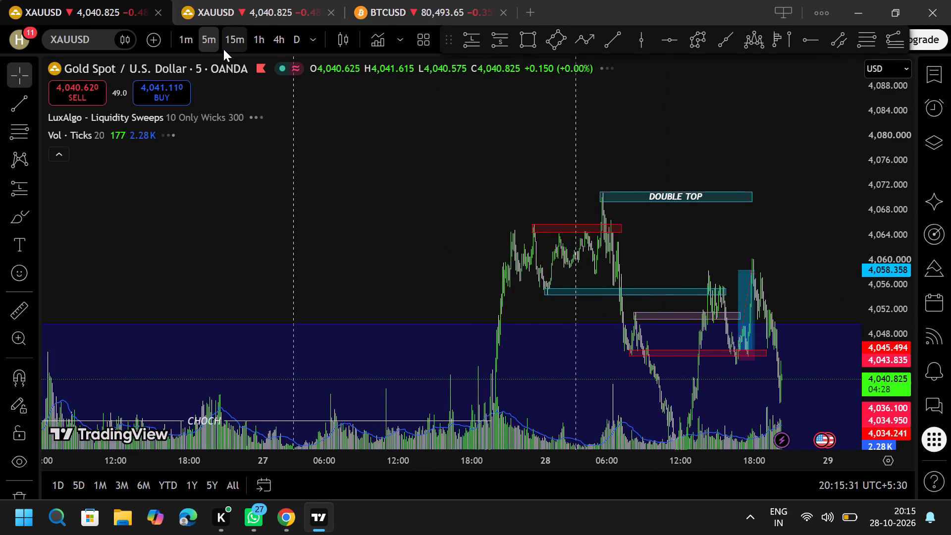
# Switch the XAUUSD chart to the 15-minute timeframe, showing the price action from the CHOCH line to the latest candles.
pyautogui.click(234, 45)
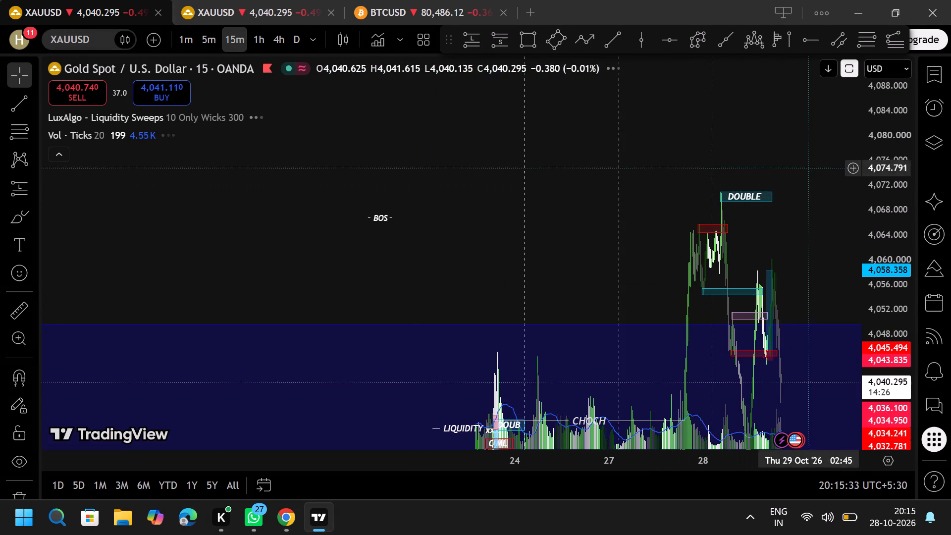
pyautogui.moveTo(880, 141); pyautogui.dragTo(933, 408)
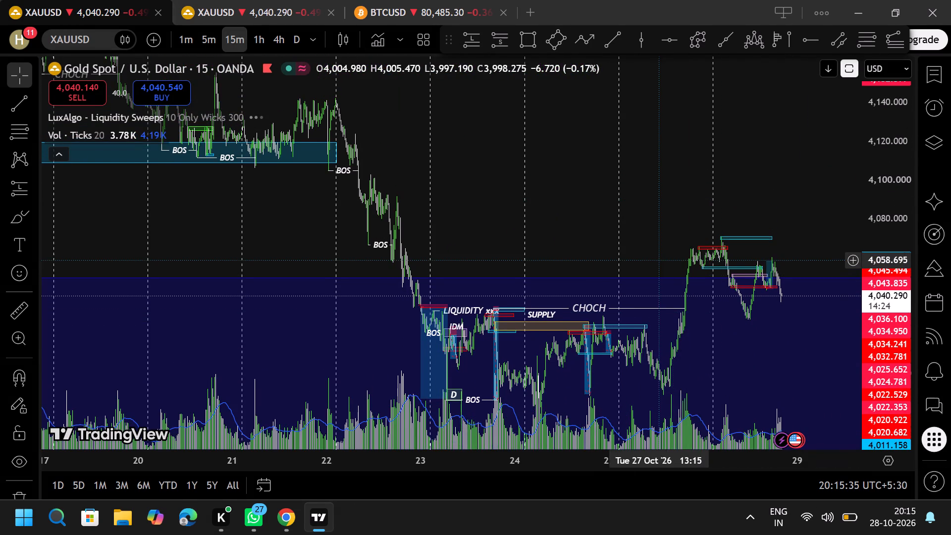
pyautogui.hscroll(-1, 659, 260)
pyautogui.keyDown('ctrl'); pyautogui.scroll(11, 659, 260); pyautogui.keyUp('ctrl')
pyautogui.hscroll(-1, 659, 260)
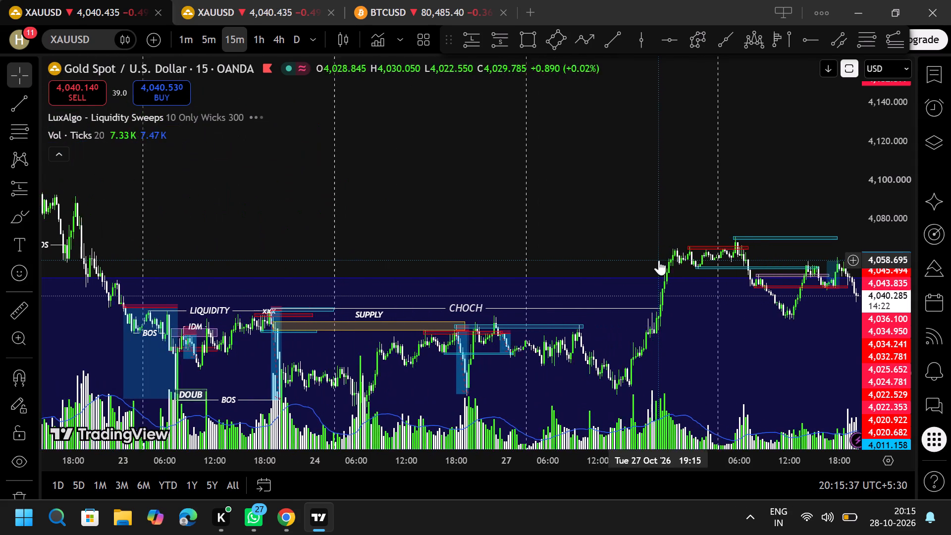
pyautogui.hscroll(-2, 659, 260)
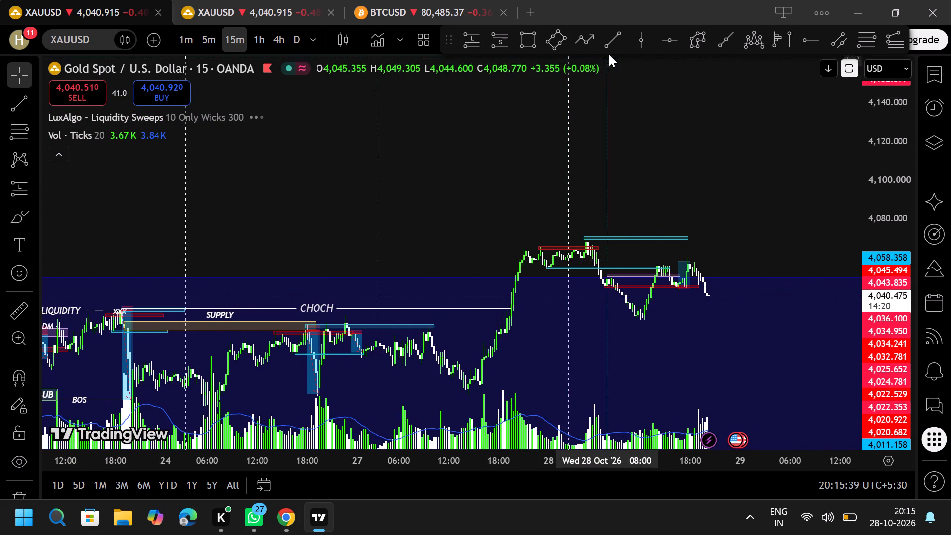
# Draw a fixed range volume profile from Tue 27 Oct 02:15 to Wed 28 Oct 16:00, and reload the chart.
pyautogui.click(776, 39)
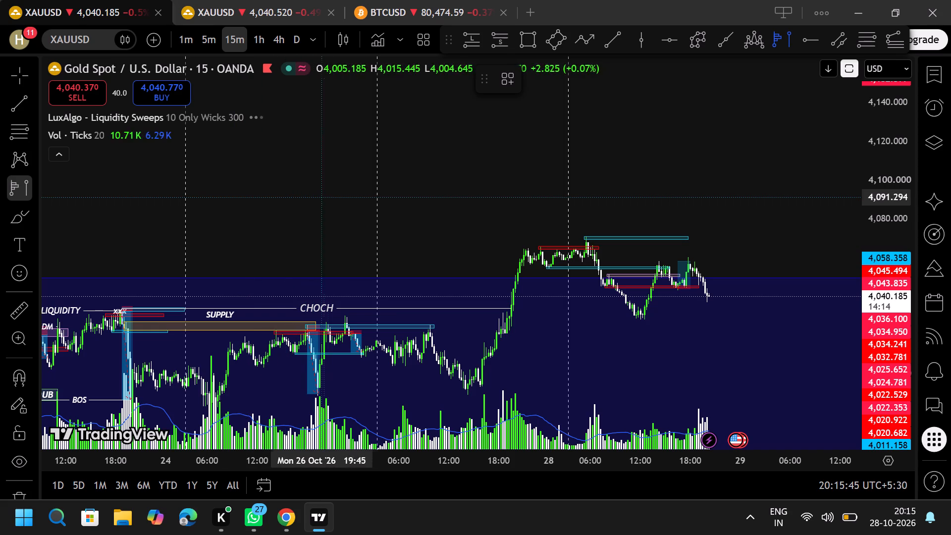
pyautogui.click(376, 194)
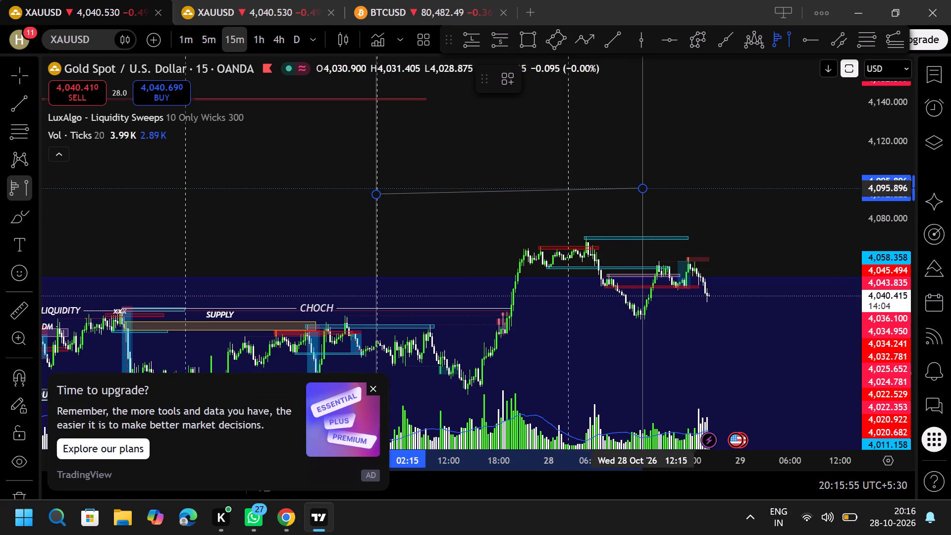
pyautogui.click(674, 184)
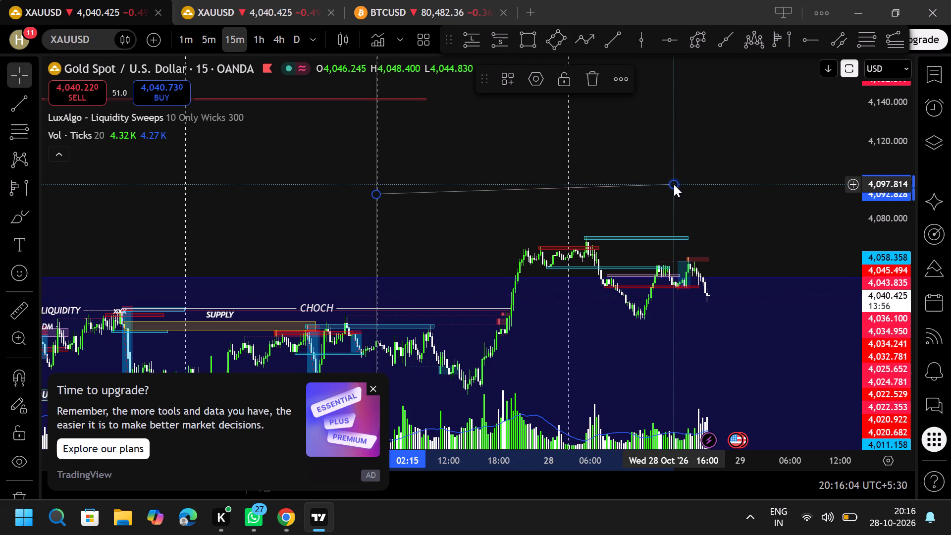
pyautogui.click(708, 188)
pyautogui.hotkey('ctrl', 'r')
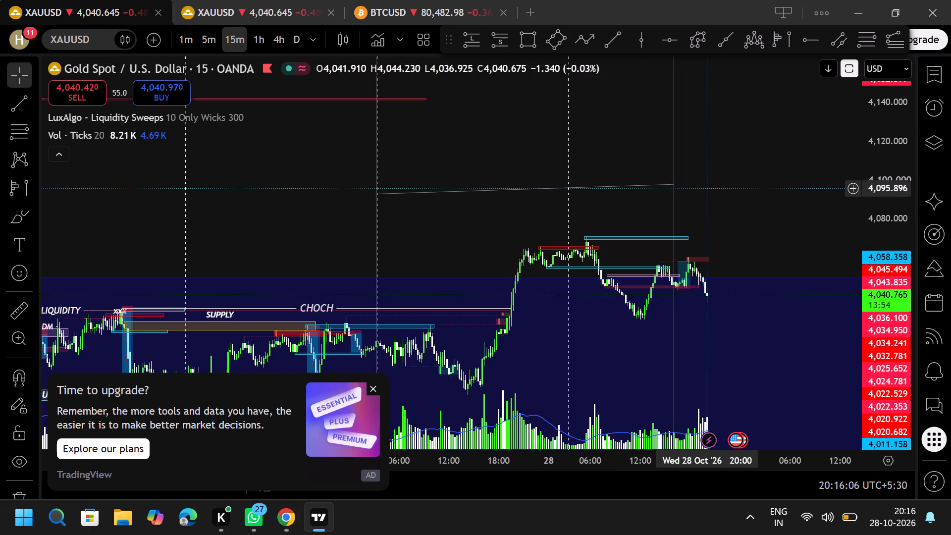
# Examine the volume profile against the 15-minute candles and marked zones of 27 and 28 October.
pyautogui.click(422, 291)
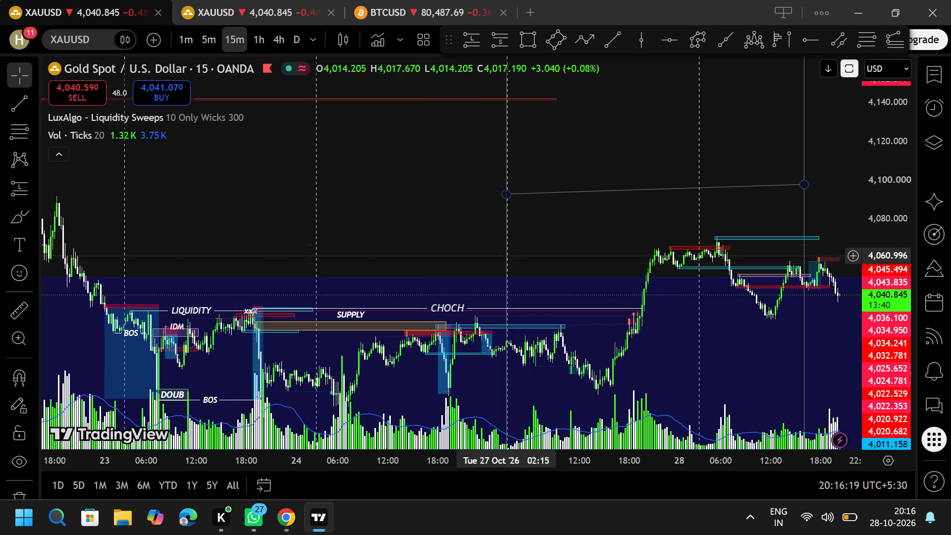
pyautogui.click(544, 239)
pyautogui.moveTo(544, 239); pyautogui.dragTo(396, 319)
pyautogui.keyDown('ctrl'); pyautogui.scroll(-7, 396, 319); pyautogui.keyUp('ctrl')
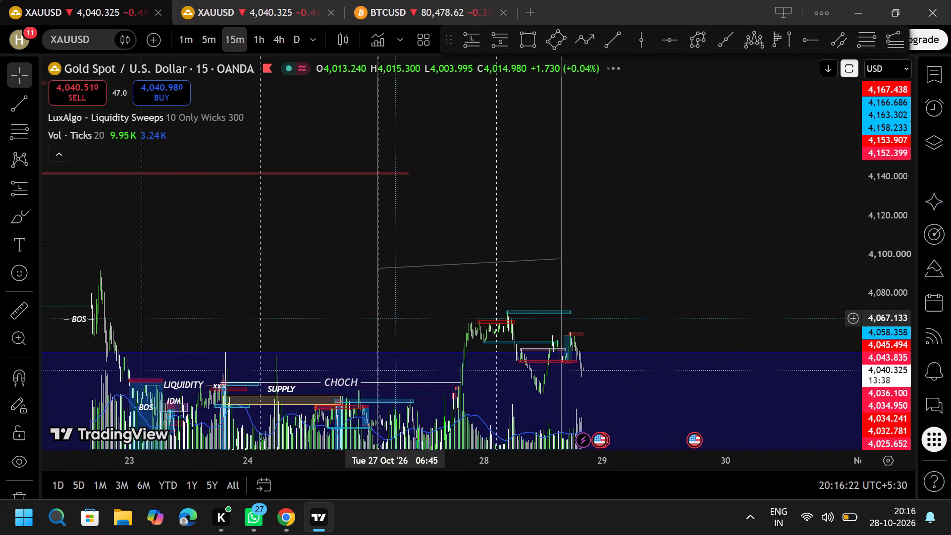
pyautogui.keyDown('ctrl'); pyautogui.scroll(-5, 396, 319); pyautogui.keyUp('ctrl')
pyautogui.moveTo(284, 291); pyautogui.dragTo(384, 251)
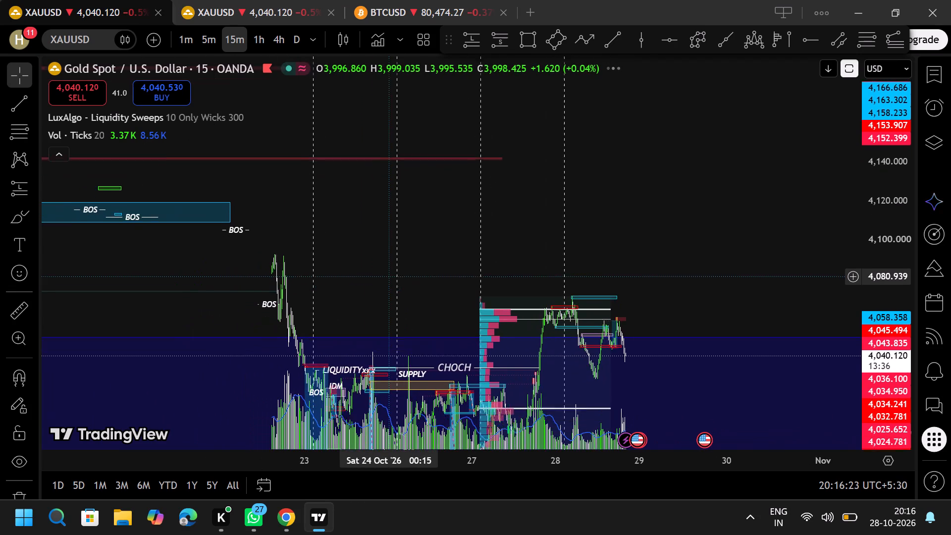
pyautogui.moveTo(384, 251); pyautogui.dragTo(373, 217)
pyautogui.keyDown('ctrl'); pyautogui.scroll(7, 373, 217); pyautogui.keyUp('ctrl')
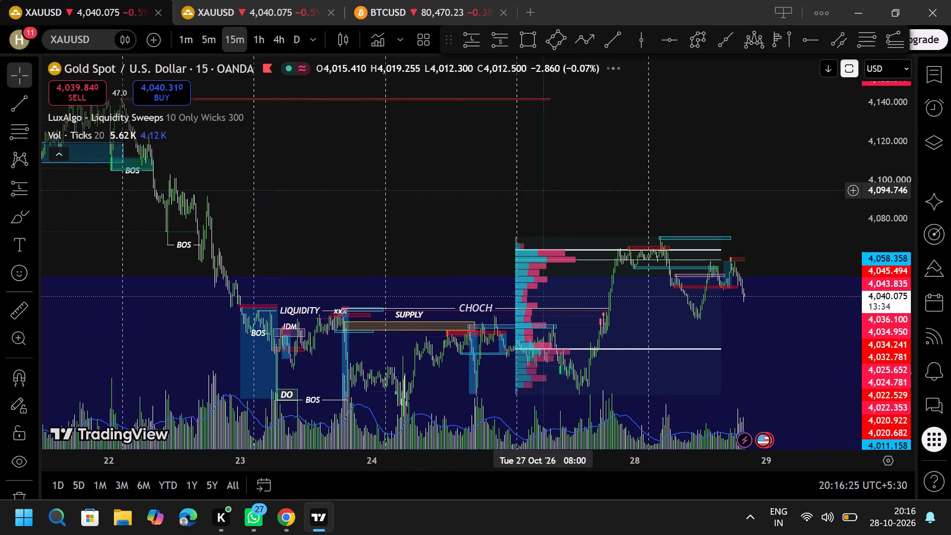
pyautogui.moveTo(560, 187); pyautogui.dragTo(476, 161)
pyautogui.keyDown('ctrl'); pyautogui.scroll(10, 476, 161); pyautogui.keyUp('ctrl')
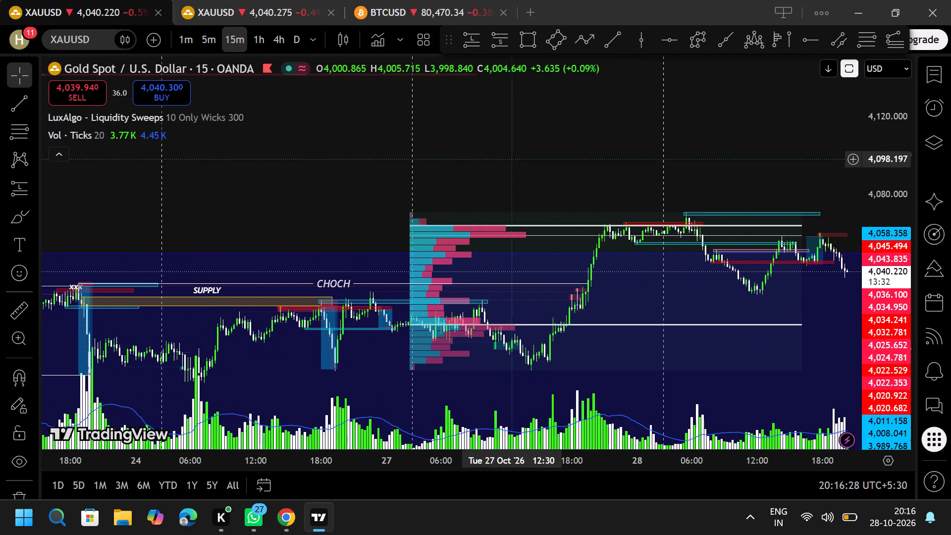
pyautogui.moveTo(531, 158); pyautogui.dragTo(354, 158)
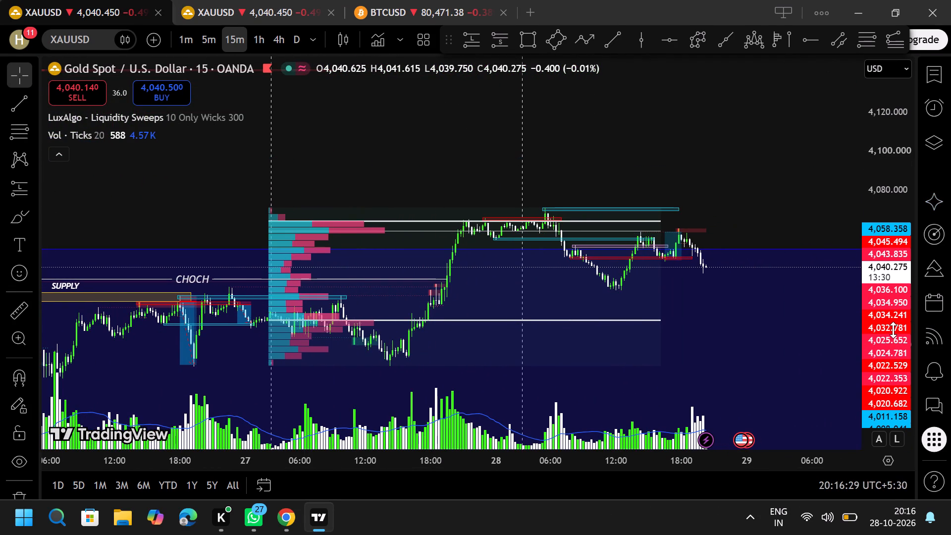
pyautogui.moveTo(893, 330); pyautogui.dragTo(778, 39)
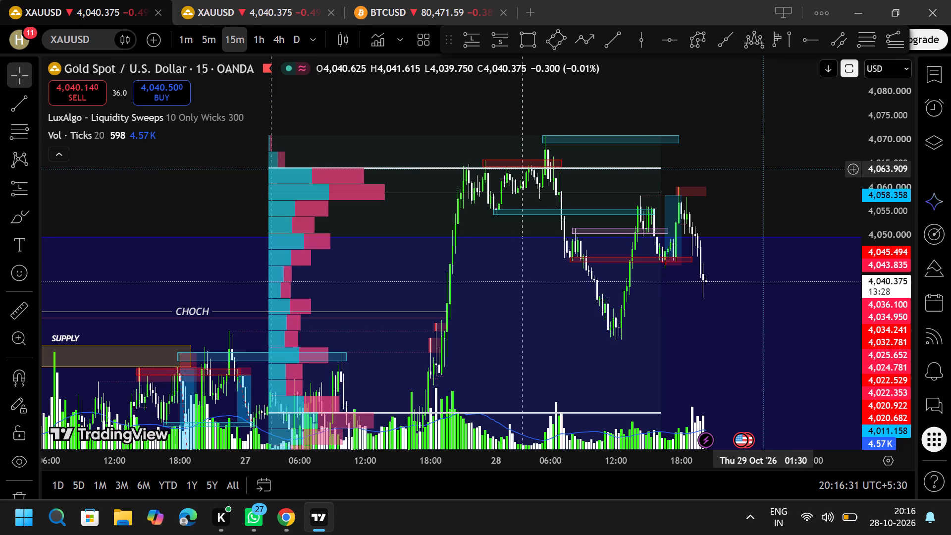
pyautogui.keyDown('ctrl'); pyautogui.scroll(7, 764, 169); pyautogui.keyUp('ctrl')
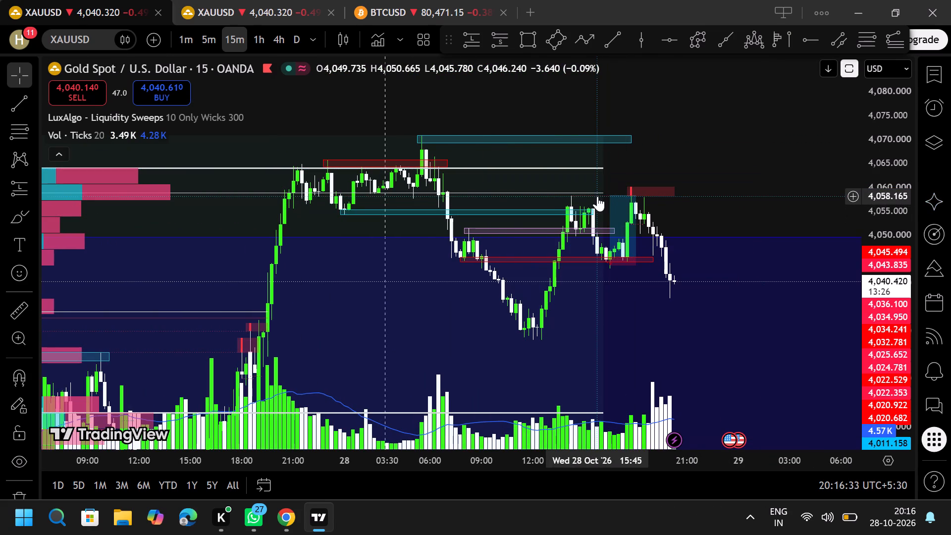
# Examine the 15-minute XAUUSD price action and the long position against the fixed range volume profile of 27 and 28 October.
pyautogui.click(597, 196)
pyautogui.moveTo(635, 172); pyautogui.dragTo(762, 176)
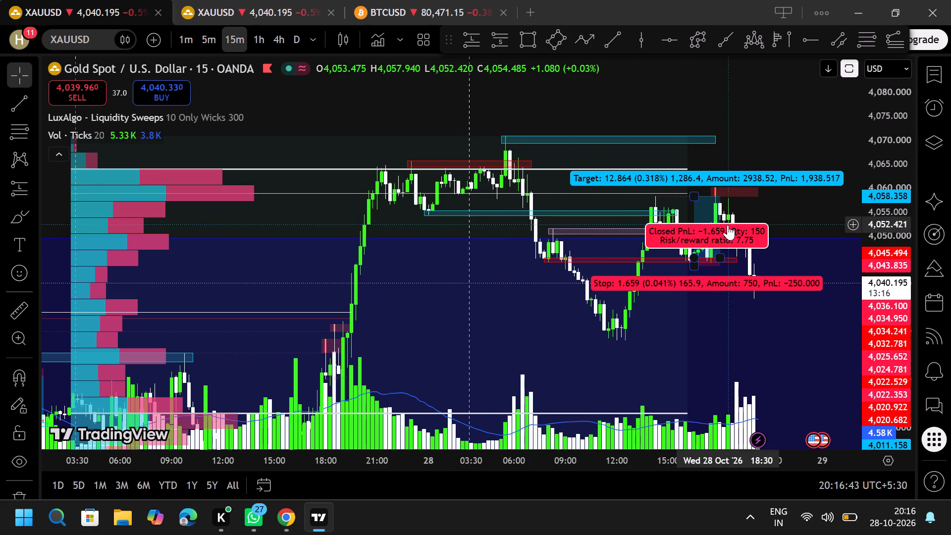
pyautogui.click(656, 330)
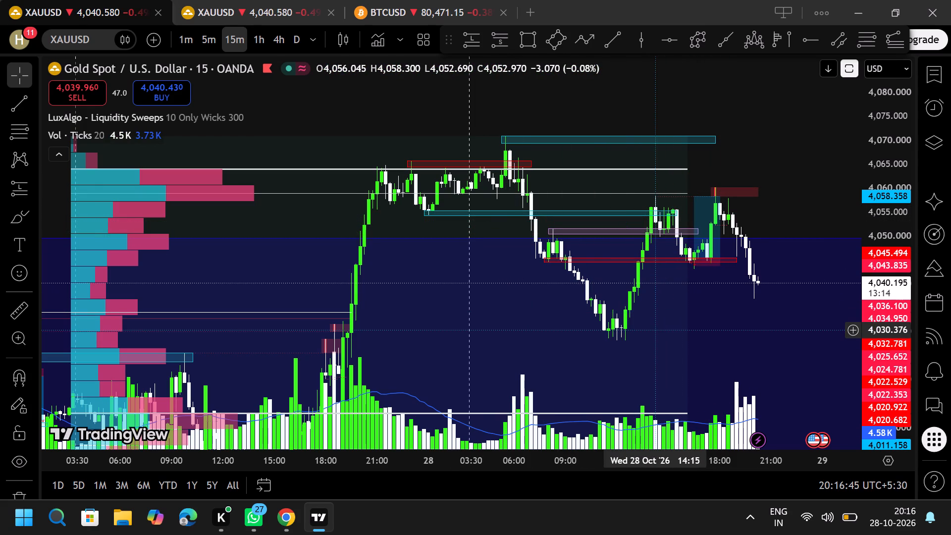
pyautogui.moveTo(656, 330); pyautogui.dragTo(645, 287)
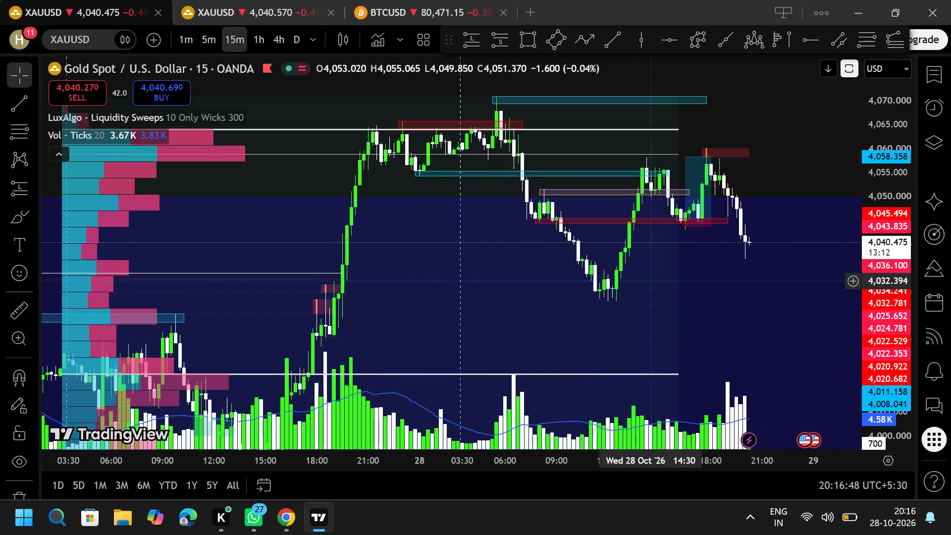
pyautogui.keyDown('ctrl'); pyautogui.scroll(-5, 657, 271); pyautogui.keyUp('ctrl')
pyautogui.moveTo(548, 302); pyautogui.dragTo(511, 136)
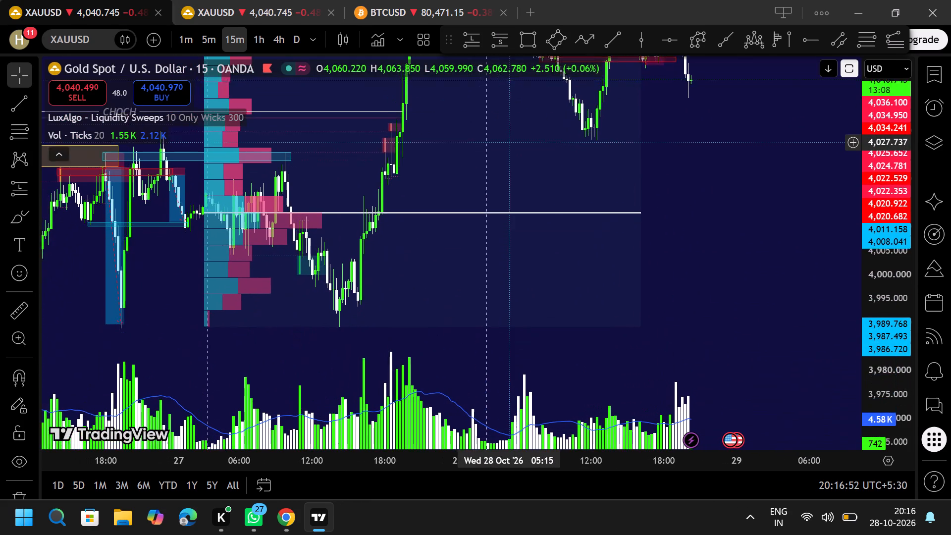
pyautogui.moveTo(511, 136); pyautogui.dragTo(495, 328)
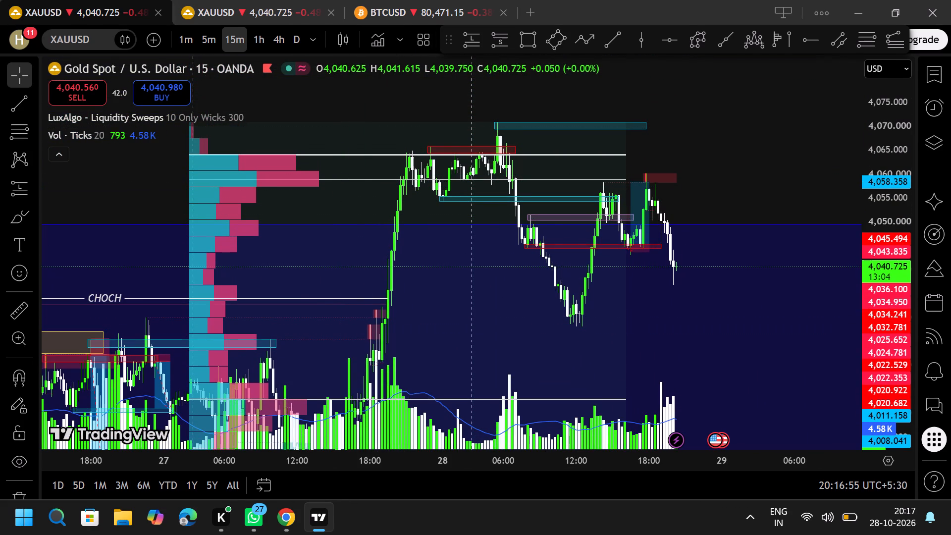
# Open the fixed range volume profile's style settings and recolour its VAH line dark green.
pyautogui.click(361, 159)
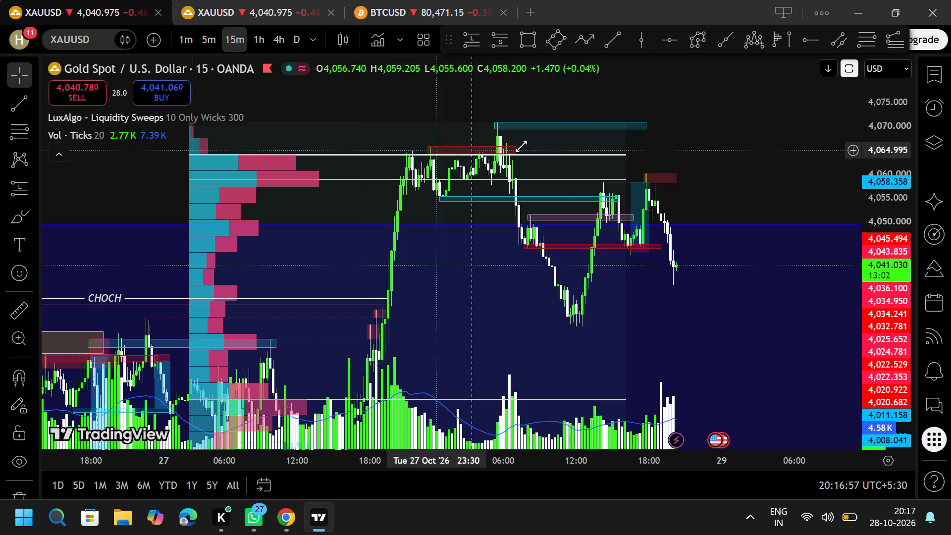
pyautogui.click(571, 156)
pyautogui.click(507, 80)
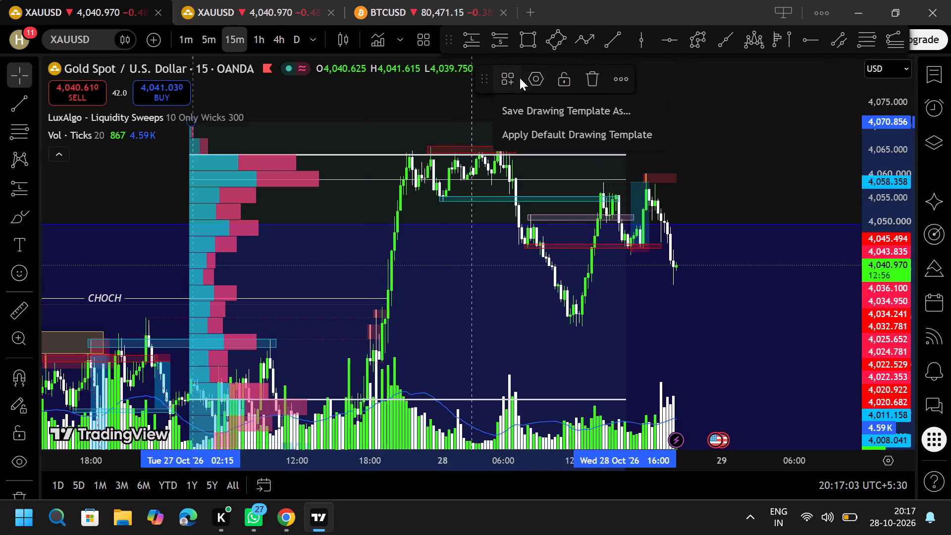
pyautogui.click(528, 77)
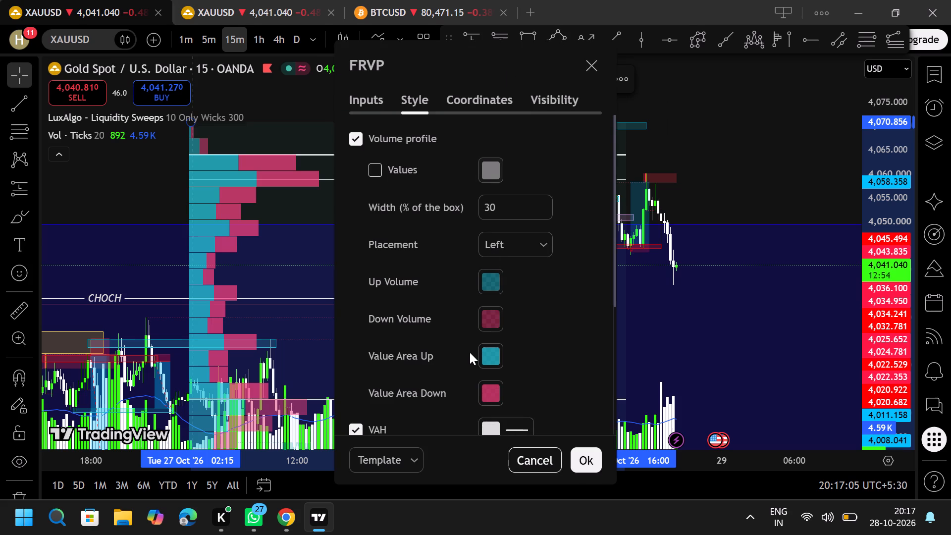
pyautogui.scroll(-3, 470, 352)
pyautogui.click(495, 267)
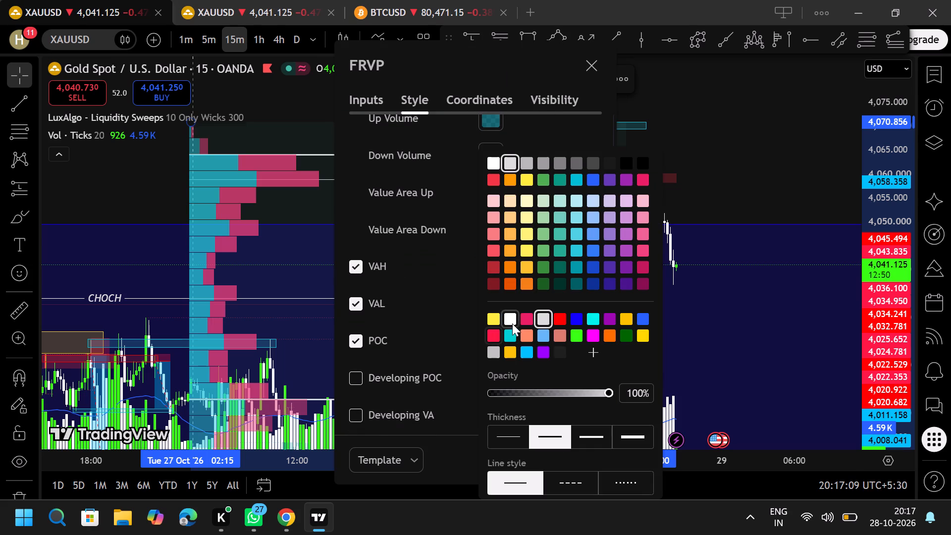
pyautogui.click(540, 280)
pyautogui.click(454, 280)
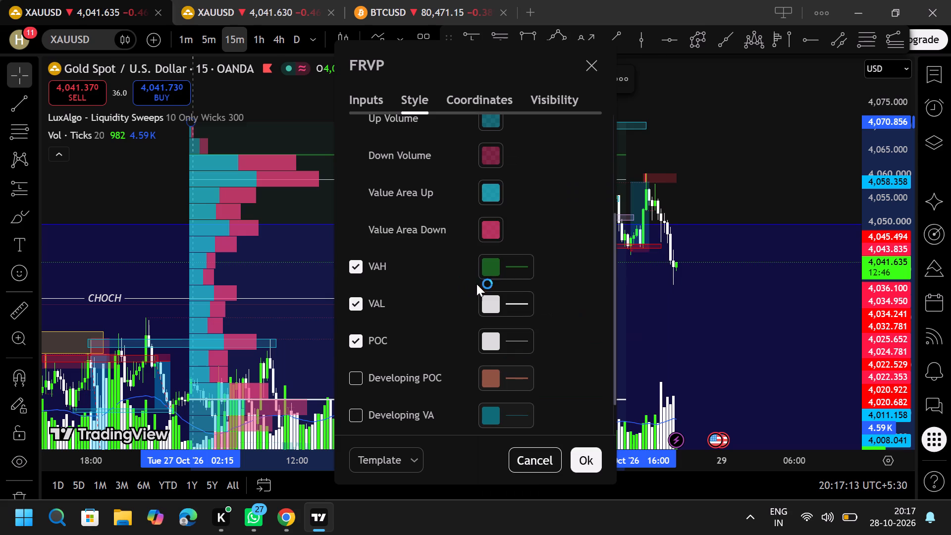
# Recolour the volume profile's VAL line red and apply the style settings.
pyautogui.click(494, 346)
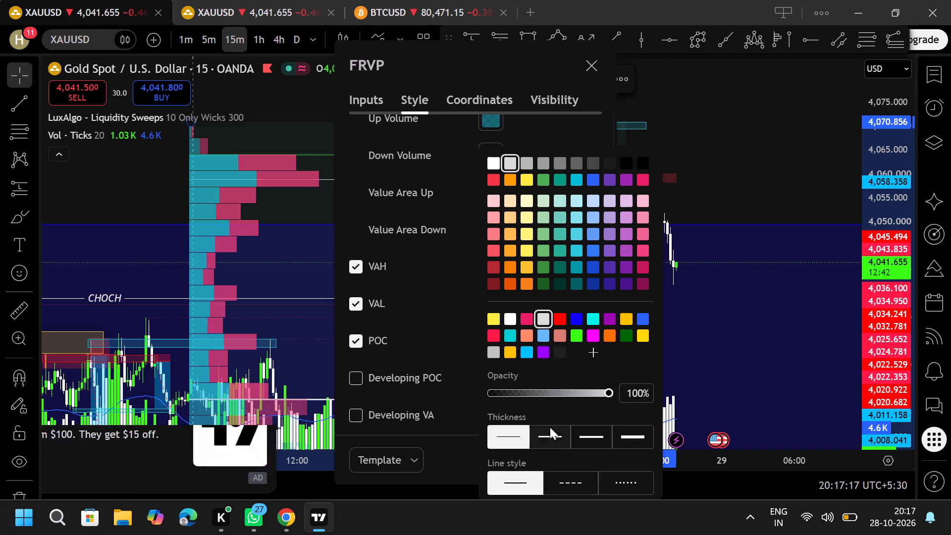
pyautogui.moveTo(408, 350); pyautogui.dragTo(491, 306)
pyautogui.click(491, 306)
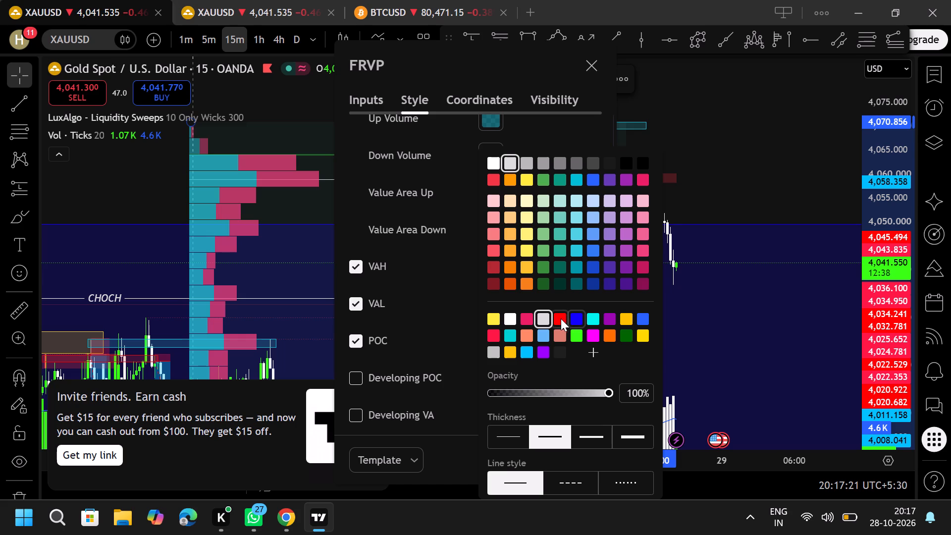
pyautogui.click(560, 319)
pyautogui.click(440, 320)
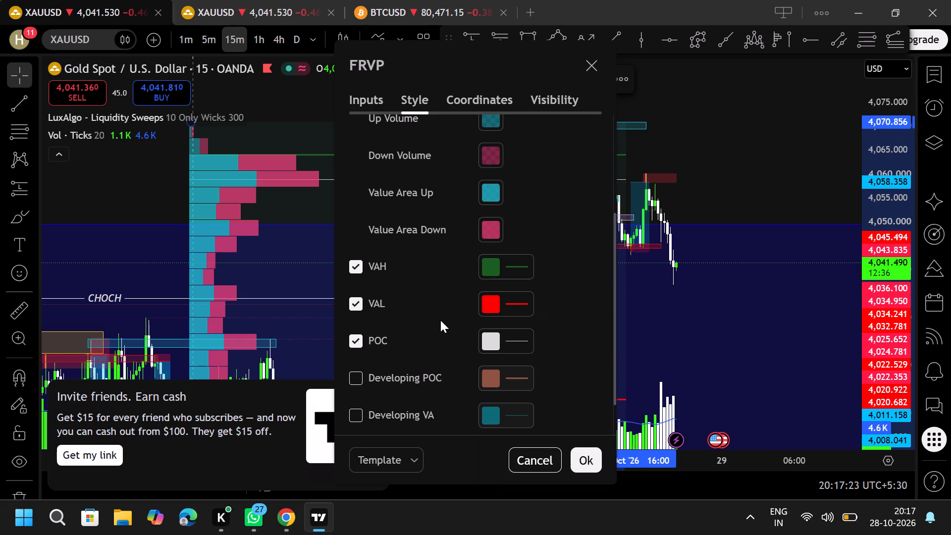
pyautogui.click(580, 458)
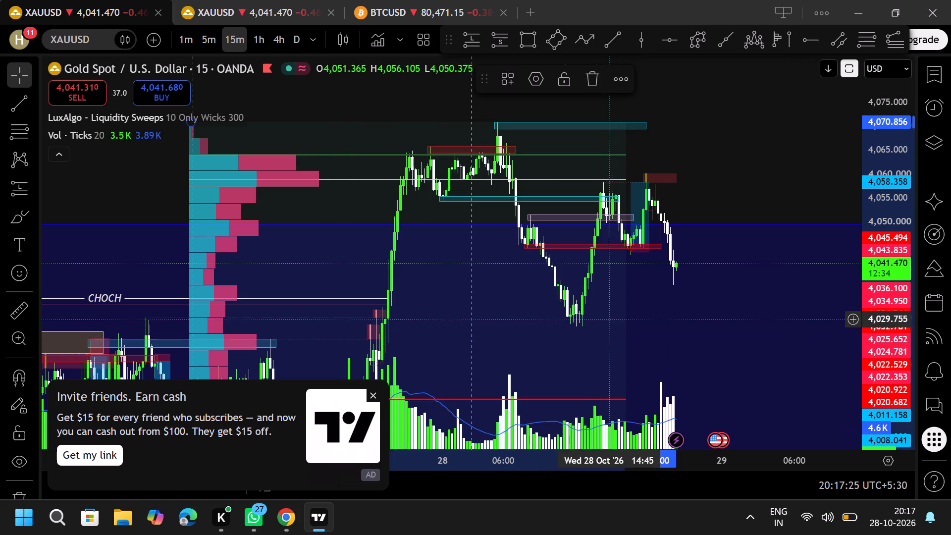
# Raise the target of the 28 October long position to 4,058.921, at the volume profile's POC line.
pyautogui.moveTo(616, 339); pyautogui.dragTo(584, 331)
pyautogui.keyDown('ctrl'); pyautogui.scroll(6, 584, 331); pyautogui.keyUp('ctrl')
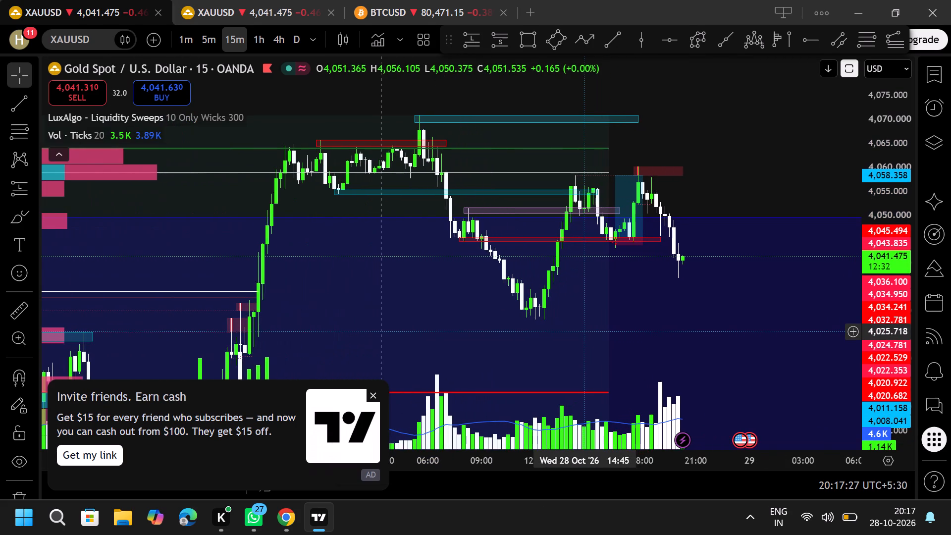
pyautogui.moveTo(871, 314); pyautogui.dragTo(834, 157)
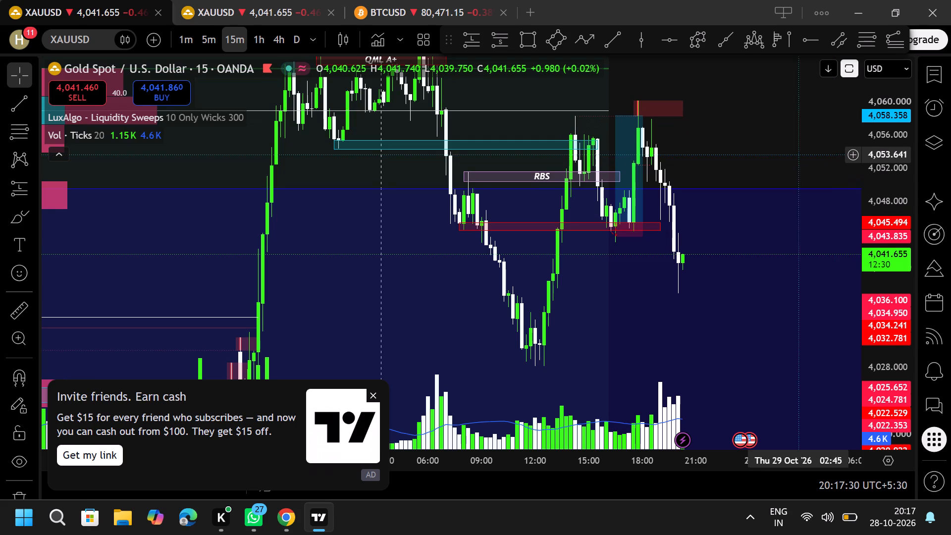
pyautogui.keyDown('ctrl'); pyautogui.scroll(5, 786, 154); pyautogui.keyUp('ctrl')
pyautogui.hscroll(-1, 786, 154)
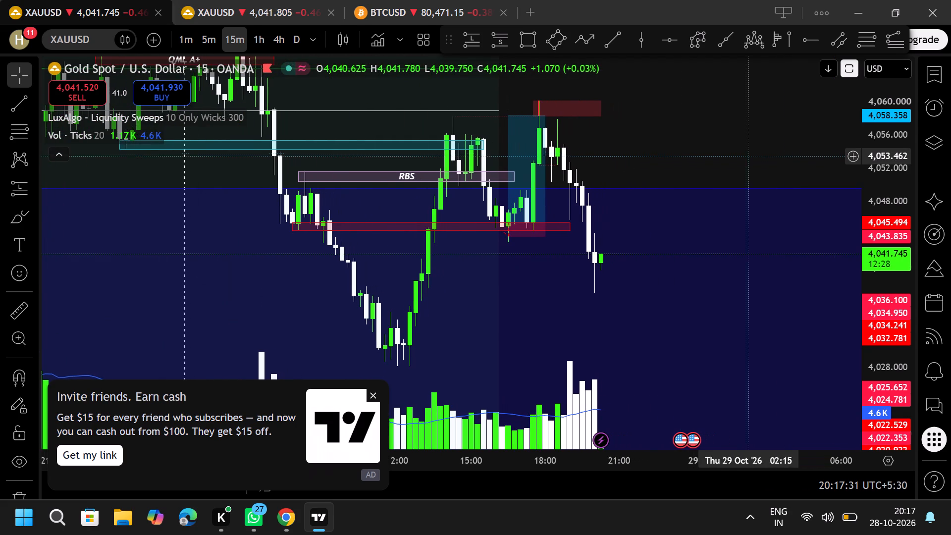
pyautogui.click(677, 155)
pyautogui.moveTo(665, 149); pyautogui.dragTo(689, 167)
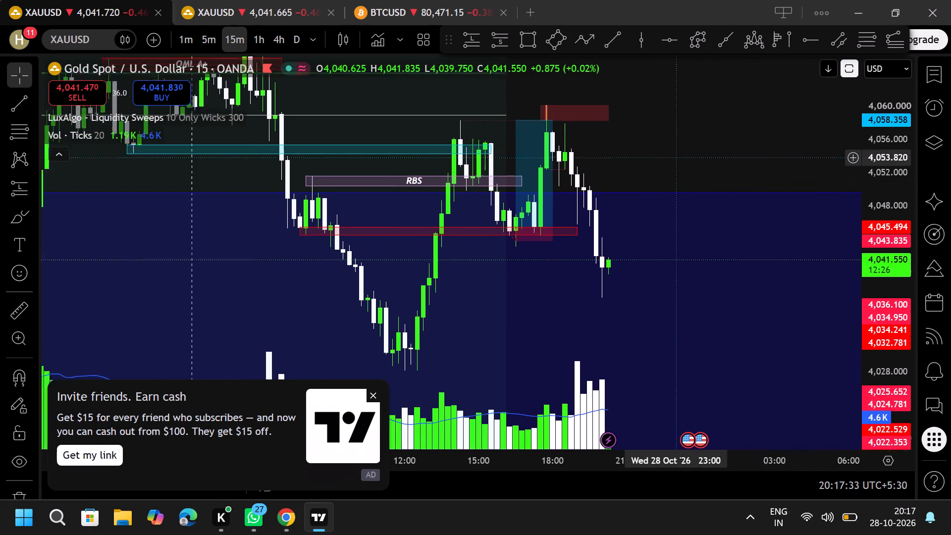
pyautogui.moveTo(689, 167); pyautogui.dragTo(745, 222)
pyautogui.moveTo(580, 186); pyautogui.dragTo(589, 180)
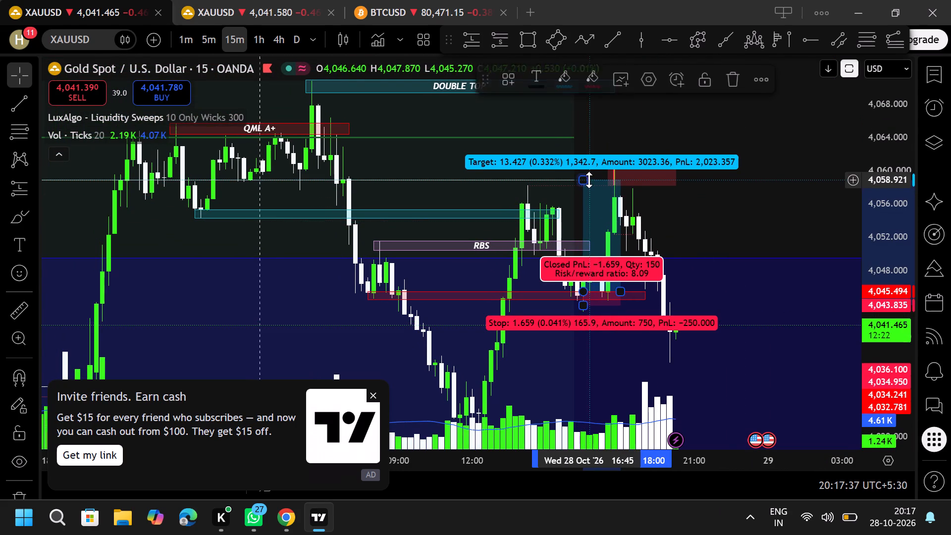
# Switch XAUUSD to the 5-minute timeframe and look at the long position between the RBS zone and its target.
pyautogui.click(215, 40)
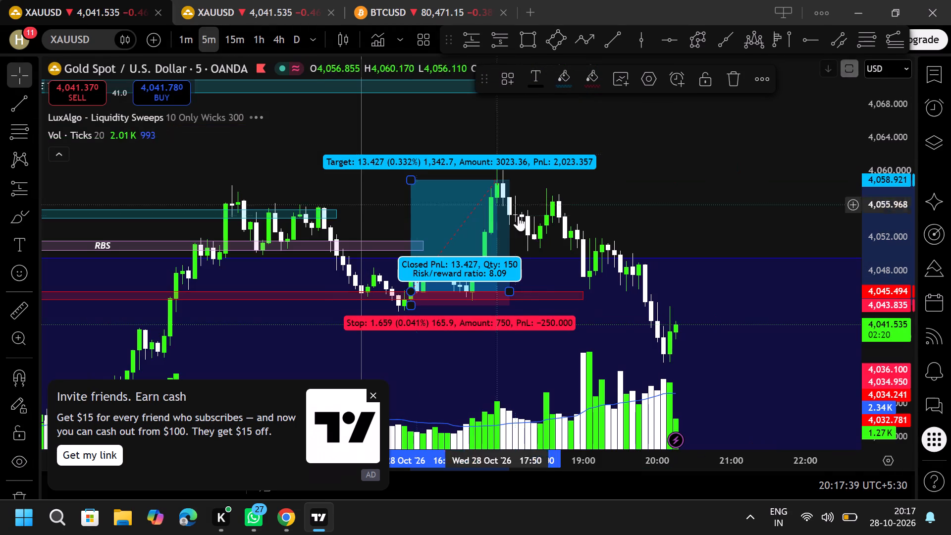
pyautogui.keyDown('ctrl'); pyautogui.scroll(-6, 539, 227); pyautogui.keyUp('ctrl')
pyautogui.click(408, 172)
pyautogui.moveTo(408, 172); pyautogui.dragTo(396, 135)
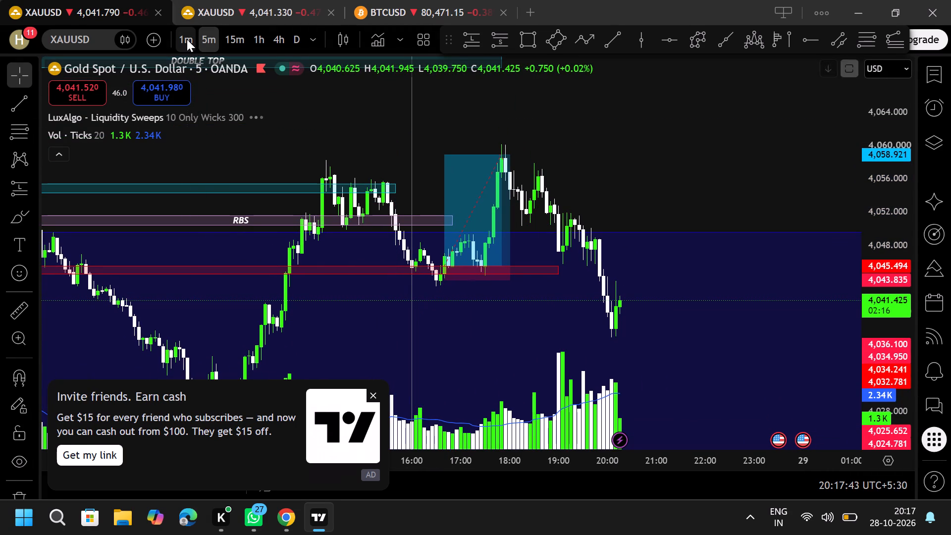
# Switch XAUUSD to the 1-minute timeframe and examine the price action around the long position, its target and the red zone.
pyautogui.click(187, 39)
pyautogui.keyDown('ctrl'); pyautogui.scroll(-2, 405, 120); pyautogui.keyUp('ctrl')
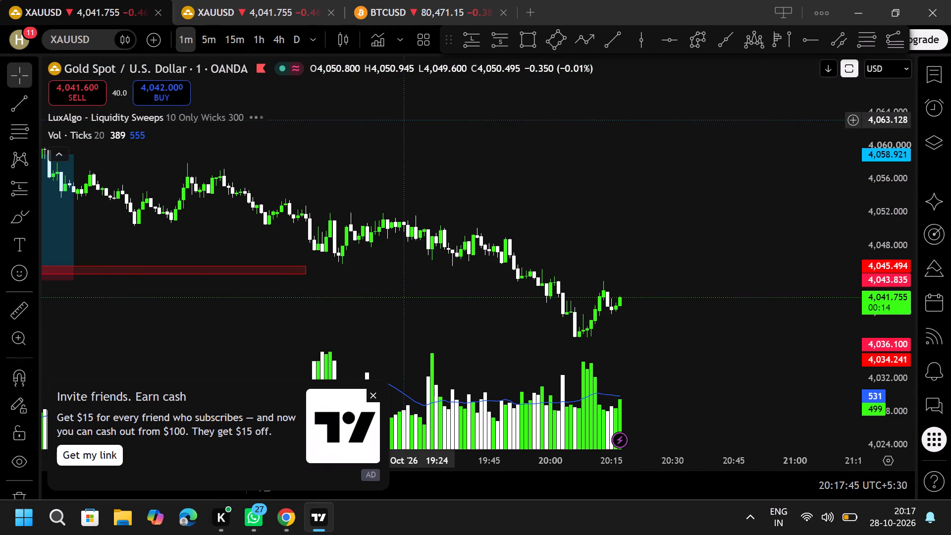
pyautogui.keyDown('ctrl'); pyautogui.scroll(-5, 405, 120); pyautogui.keyUp('ctrl')
pyautogui.hscroll(6, 405, 120)
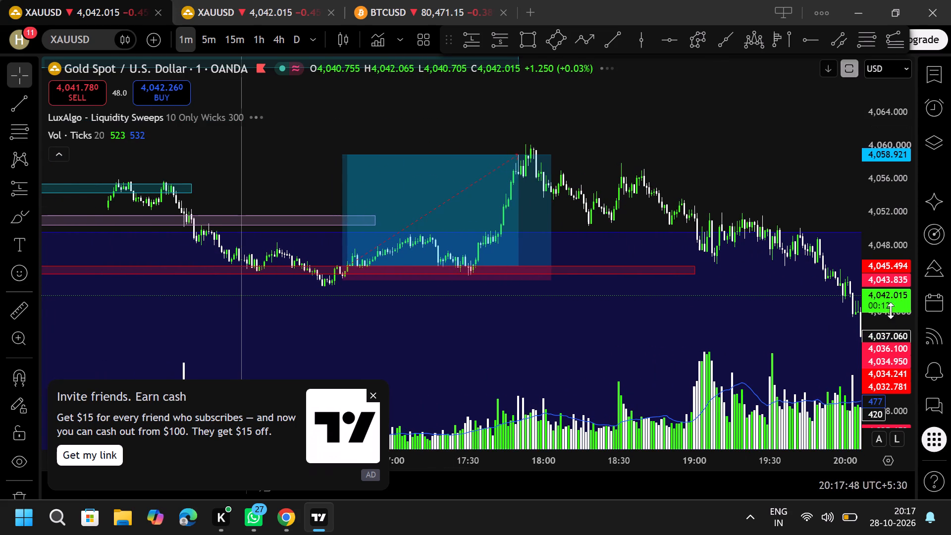
pyautogui.moveTo(909, 346); pyautogui.dragTo(800, 22)
pyautogui.moveTo(610, 221); pyautogui.dragTo(652, 176)
pyautogui.keyDown('ctrl'); pyautogui.scroll(4, 652, 176); pyautogui.keyUp('ctrl')
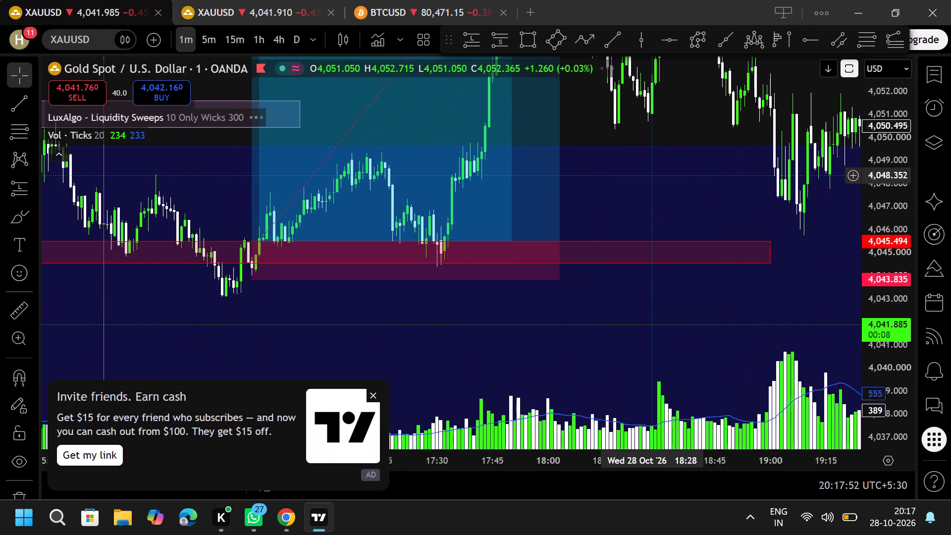
pyautogui.keyDown('ctrl'); pyautogui.scroll(4, 652, 176); pyautogui.keyUp('ctrl')
pyautogui.moveTo(652, 176); pyautogui.dragTo(647, 354)
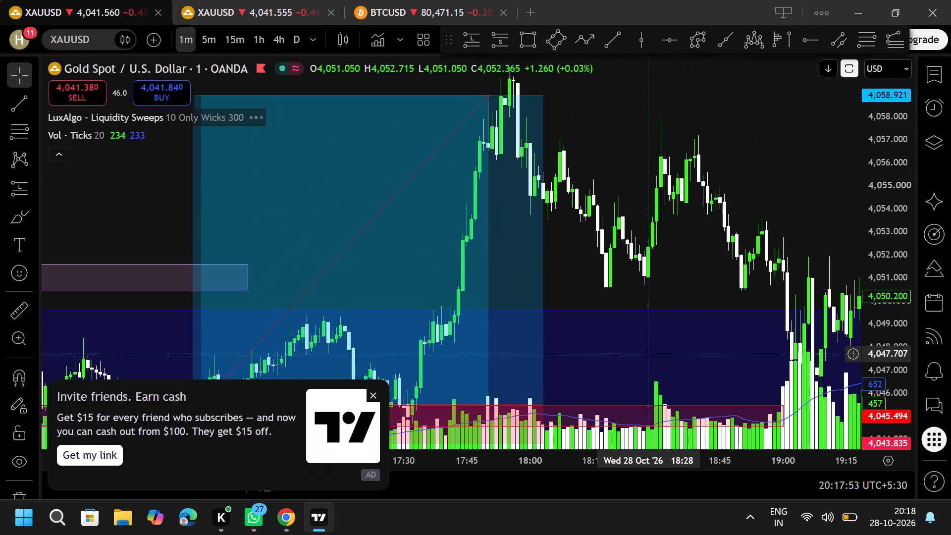
pyautogui.moveTo(628, 235); pyautogui.dragTo(624, 316)
pyautogui.keyDown('ctrl'); pyautogui.scroll(-10, 624, 316); pyautogui.keyUp('ctrl')
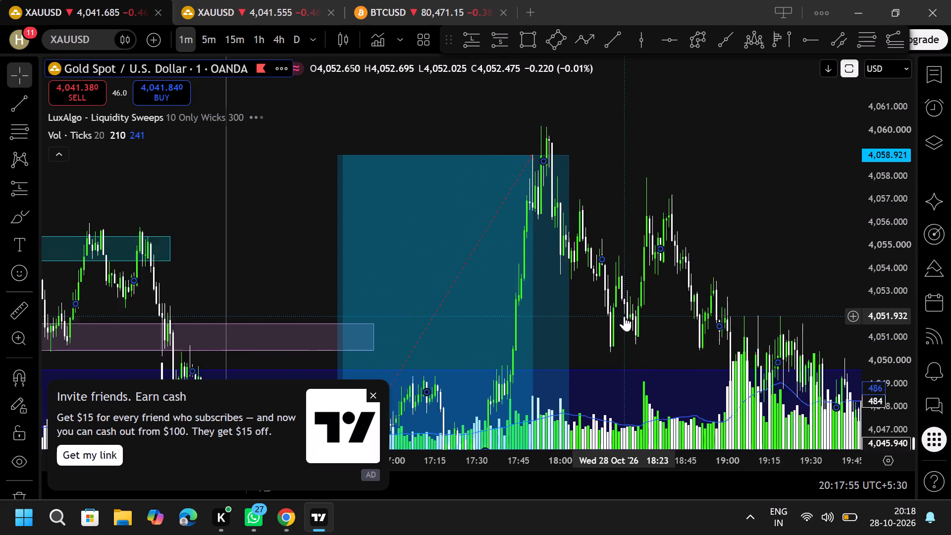
pyautogui.keyDown('ctrl'); pyautogui.scroll(-3, 624, 316); pyautogui.keyUp('ctrl')
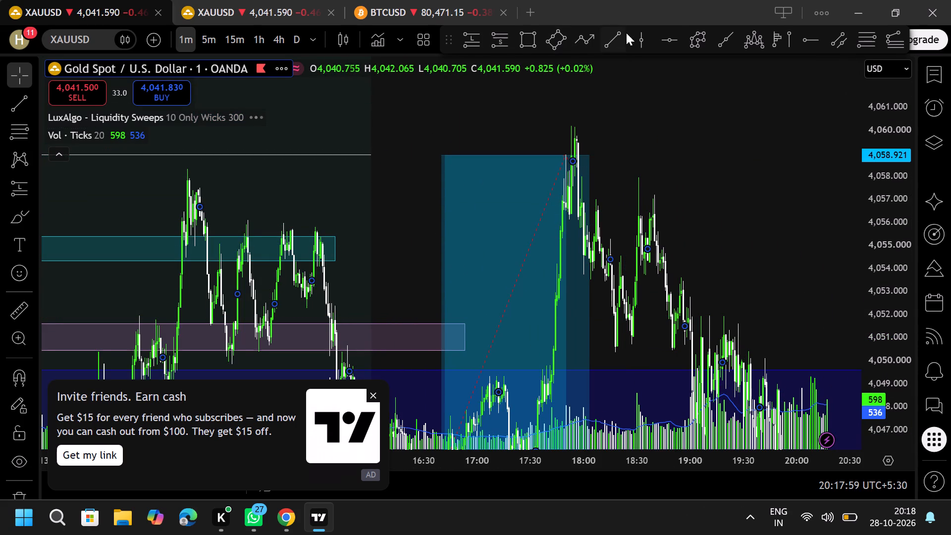
# Draw a horizontal line at about 4,058.930, level with the volume profile's POC and the long position's target.
pyautogui.click(671, 42)
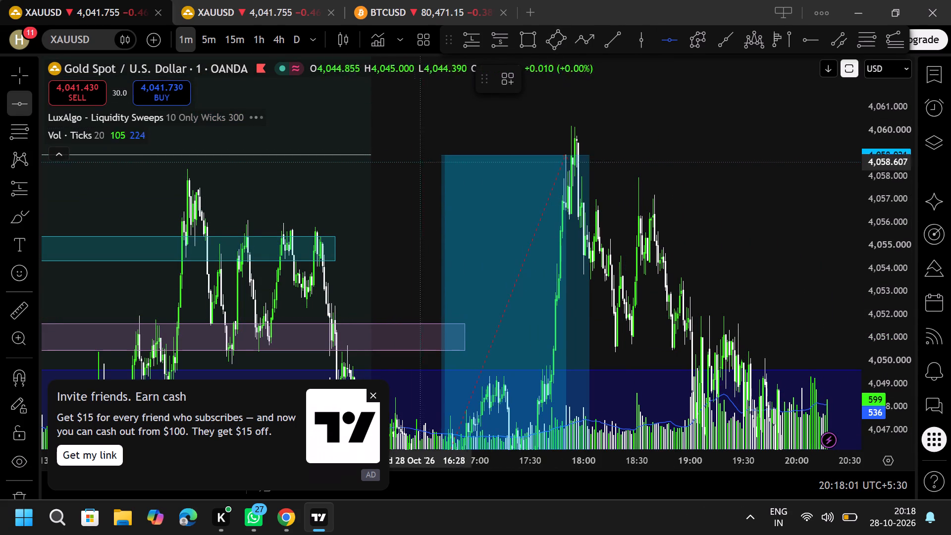
pyautogui.click(395, 155)
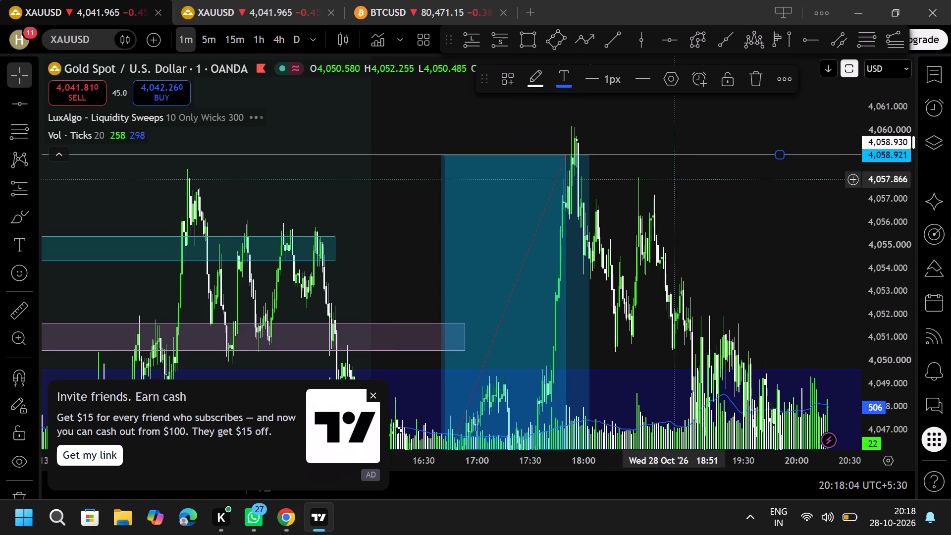
# Examine how the 1-minute candles behave around the new horizontal line before and after 18:00 on 28 October.
pyautogui.moveTo(361, 217); pyautogui.dragTo(689, 214)
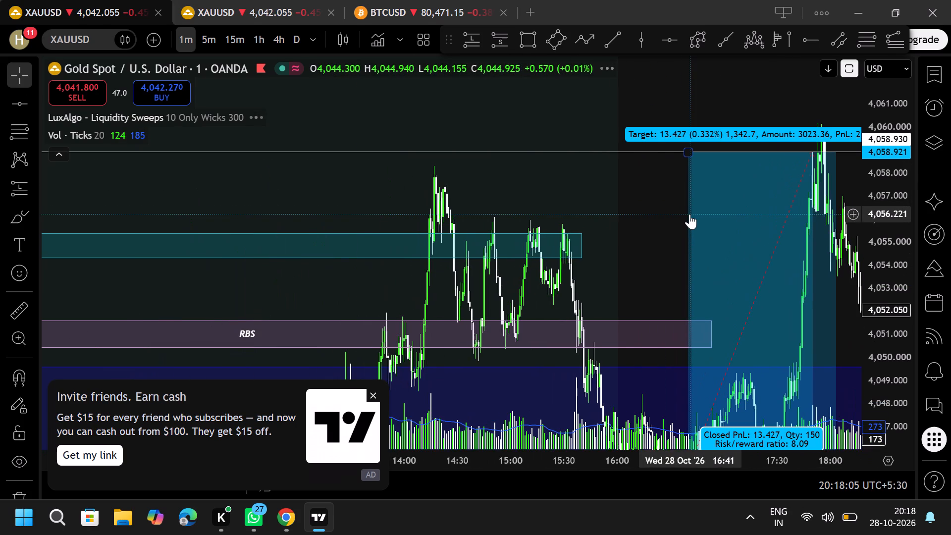
pyautogui.moveTo(659, 215); pyautogui.dragTo(354, 245)
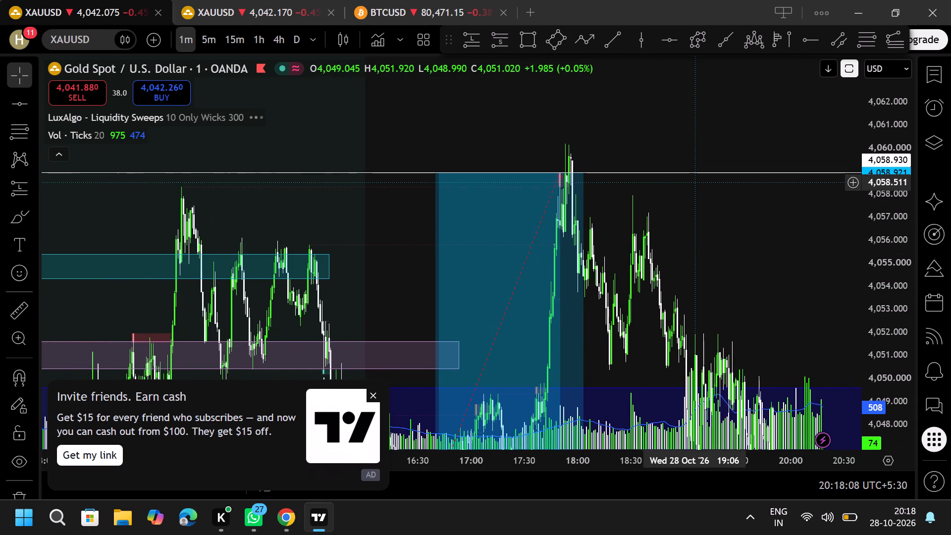
pyautogui.keyDown('ctrl'); pyautogui.scroll(16, 694, 182); pyautogui.keyUp('ctrl')
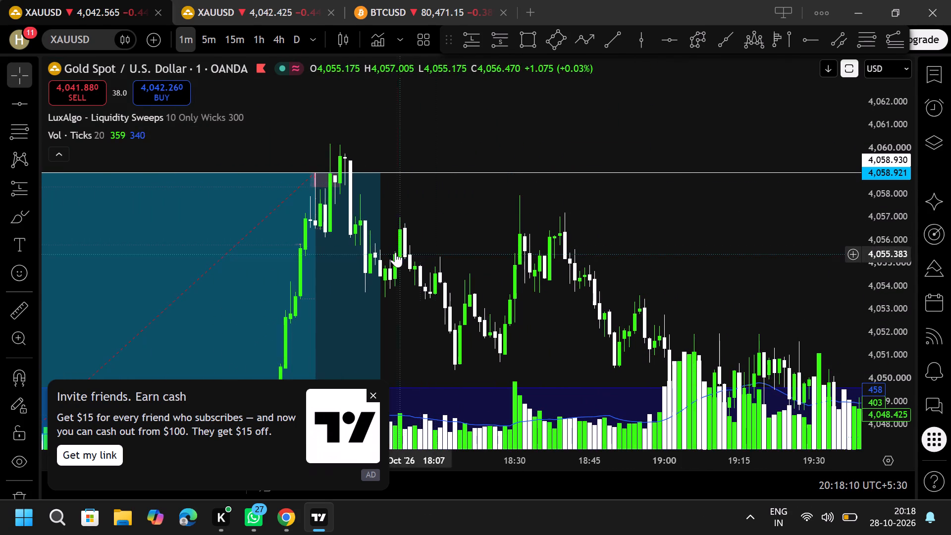
pyautogui.moveTo(403, 233); pyautogui.dragTo(408, 215)
pyautogui.click(408, 215)
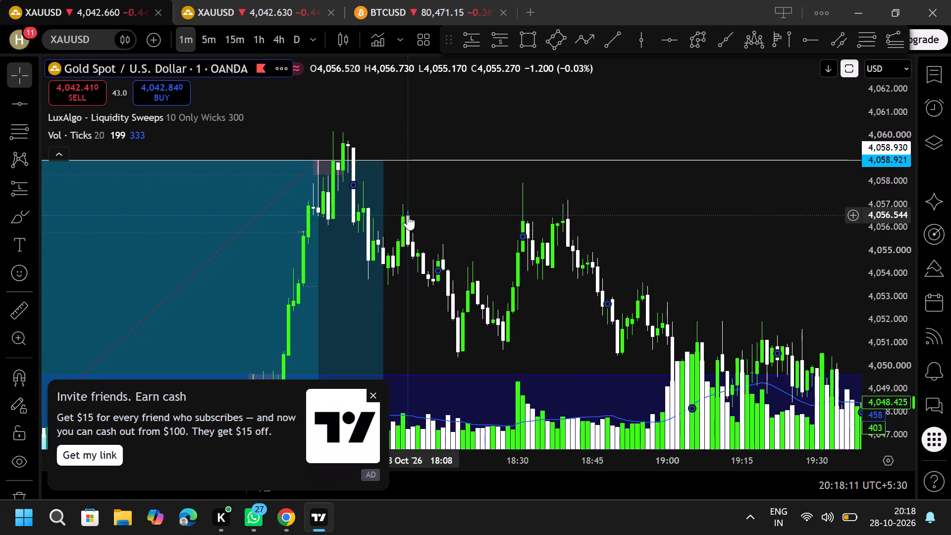
pyautogui.click(424, 209)
pyautogui.moveTo(424, 209); pyautogui.dragTo(423, 164)
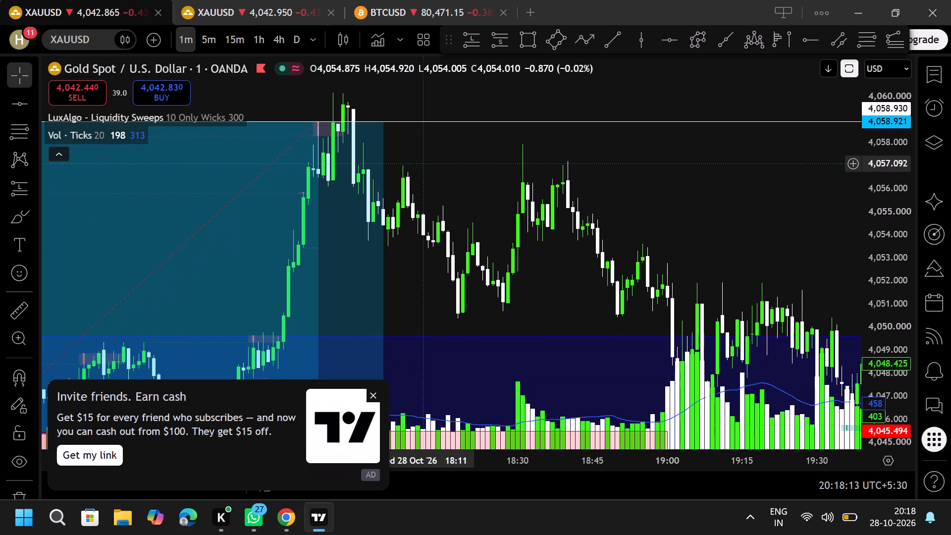
pyautogui.click(448, 157)
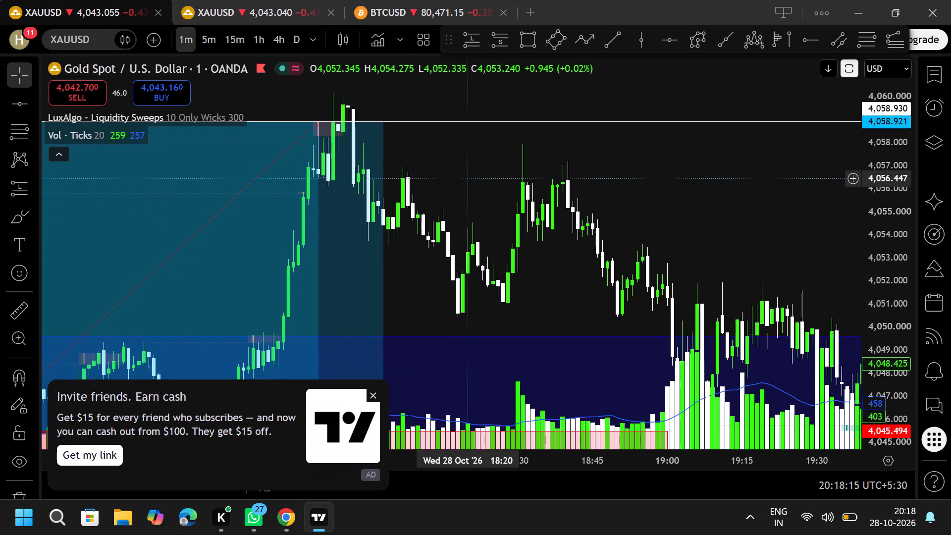
# Examine the 1-minute XAUUSD price action from the horizontal line through to the latest candles.
pyautogui.moveTo(467, 179); pyautogui.dragTo(412, 172)
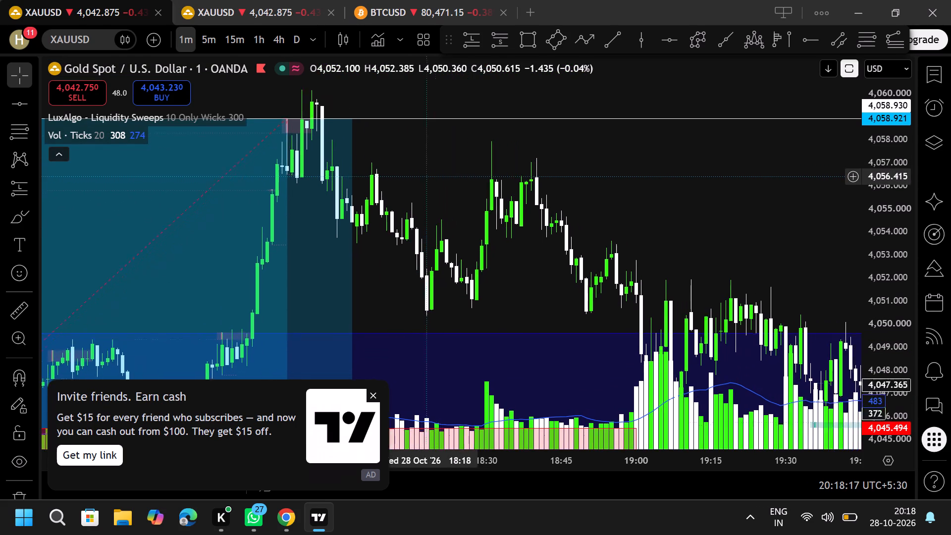
pyautogui.moveTo(412, 172); pyautogui.dragTo(333, 147)
pyautogui.keyDown('ctrl'); pyautogui.scroll(-10, 333, 147); pyautogui.keyUp('ctrl')
pyautogui.moveTo(481, 187); pyautogui.dragTo(346, 39)
pyautogui.moveTo(529, 306); pyautogui.dragTo(448, 69)
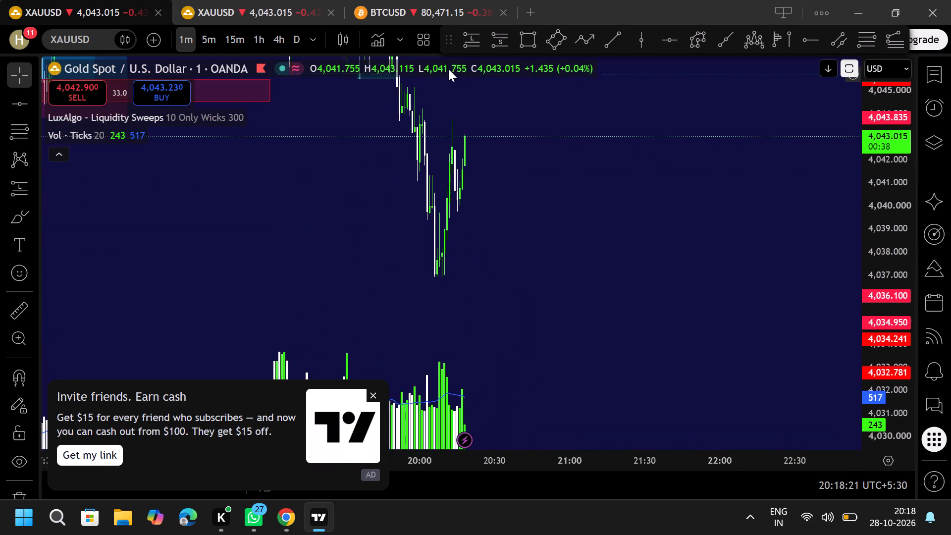
pyautogui.moveTo(448, 69); pyautogui.dragTo(446, 67)
# Switch to the BTCUSD chart, dismiss the closed-connection notice and change the timeframe from hourly to daily.
pyautogui.click(388, 7)
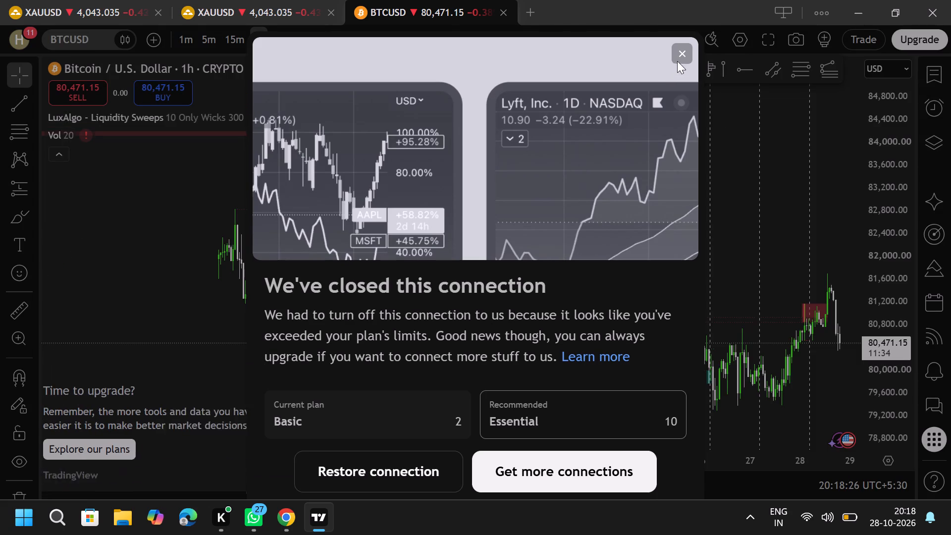
pyautogui.click(685, 49)
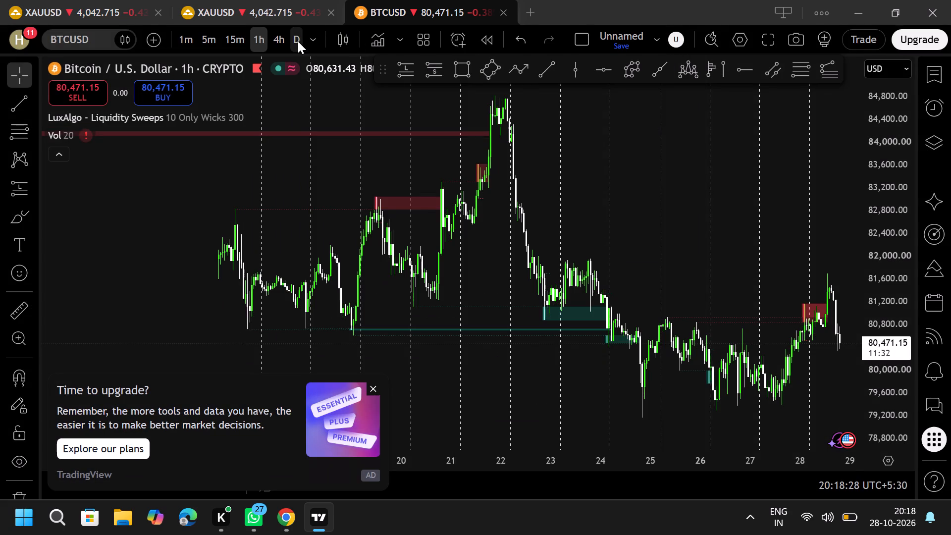
pyautogui.click(298, 41)
pyautogui.keyDown('ctrl'); pyautogui.scroll(5, 632, 258); pyautogui.keyUp('ctrl')
pyautogui.hscroll(-1, 632, 258)
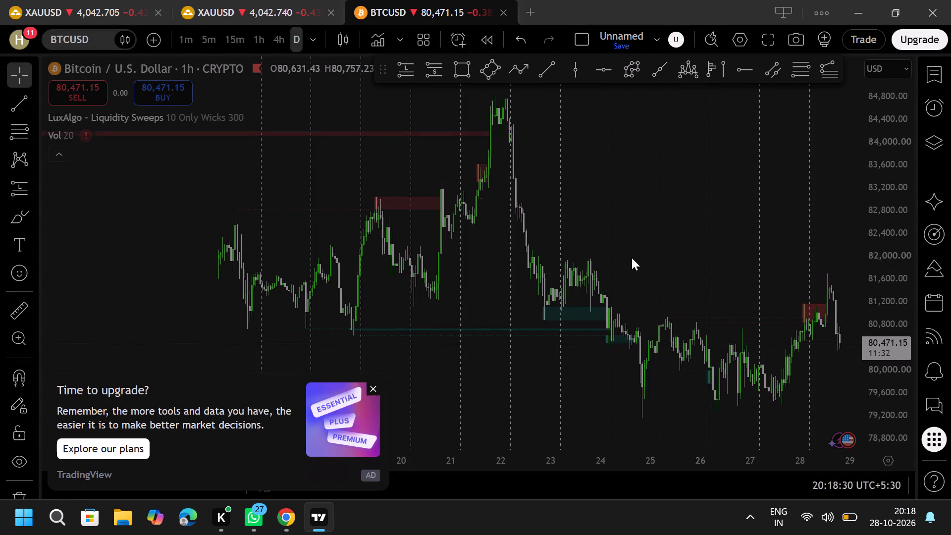
pyautogui.hscroll(-7, 632, 258)
# Save the BTCUSD chart layout and reload its tab.
pyautogui.hotkey('ctrl', 'r')
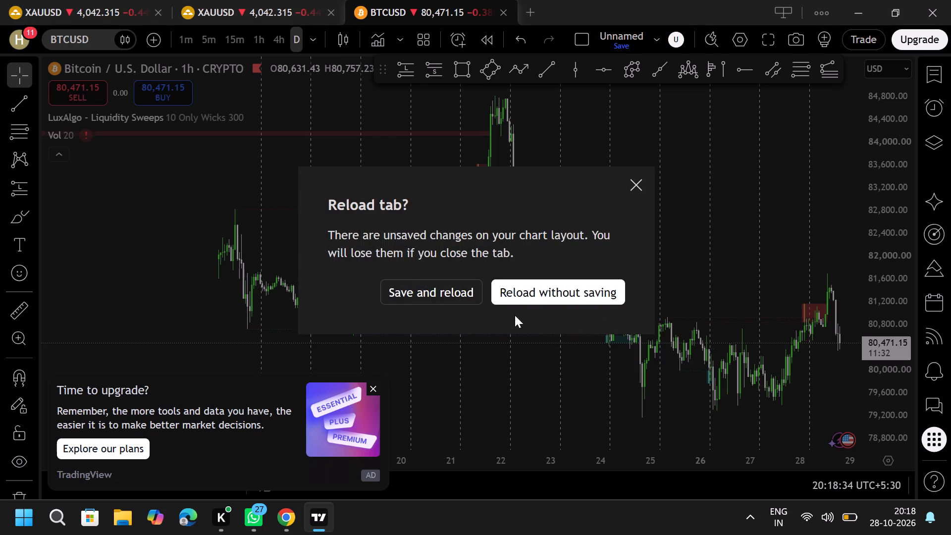
pyautogui.click(467, 293)
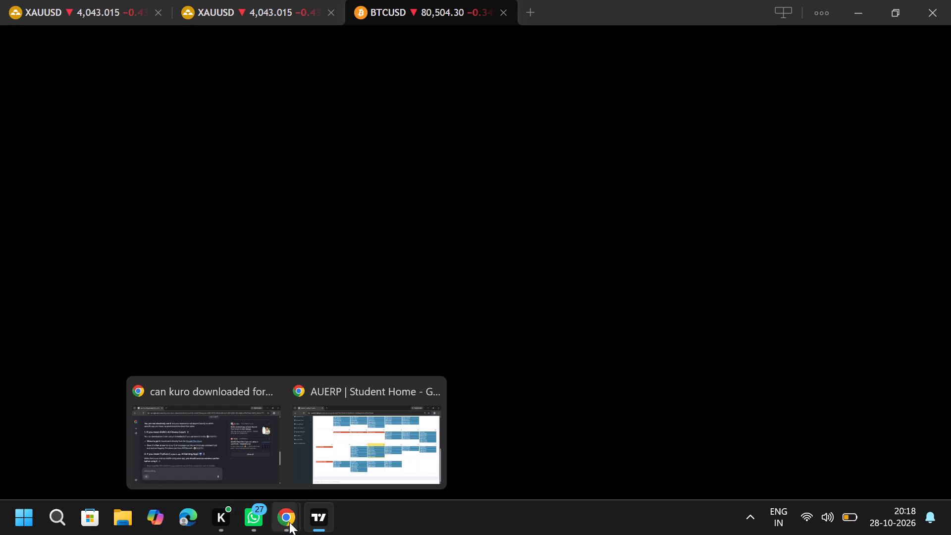
pyautogui.click(622, 283)
# Examine the recent BTCUSD candles around the existing supply zone on the daily timeframe, with a brief check of the 4-hour timeframe.
pyautogui.hscroll(-2, 622, 283)
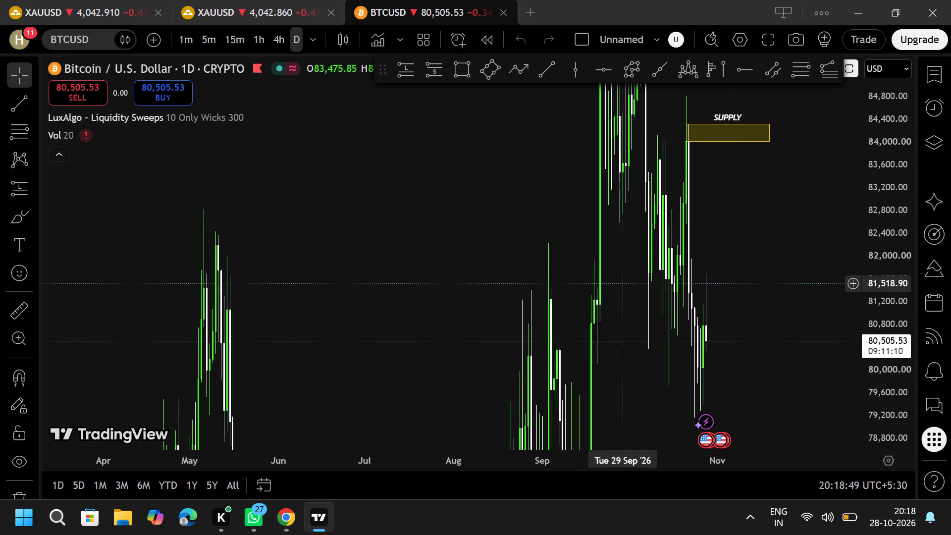
pyautogui.hscroll(-1, 622, 283)
pyautogui.moveTo(893, 170); pyautogui.dragTo(902, 413)
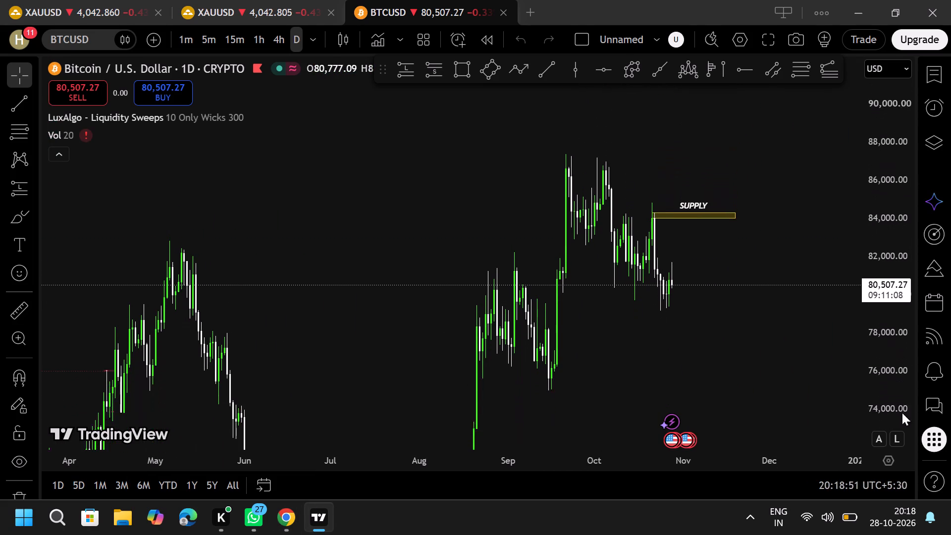
pyautogui.moveTo(885, 298); pyautogui.dragTo(895, 362)
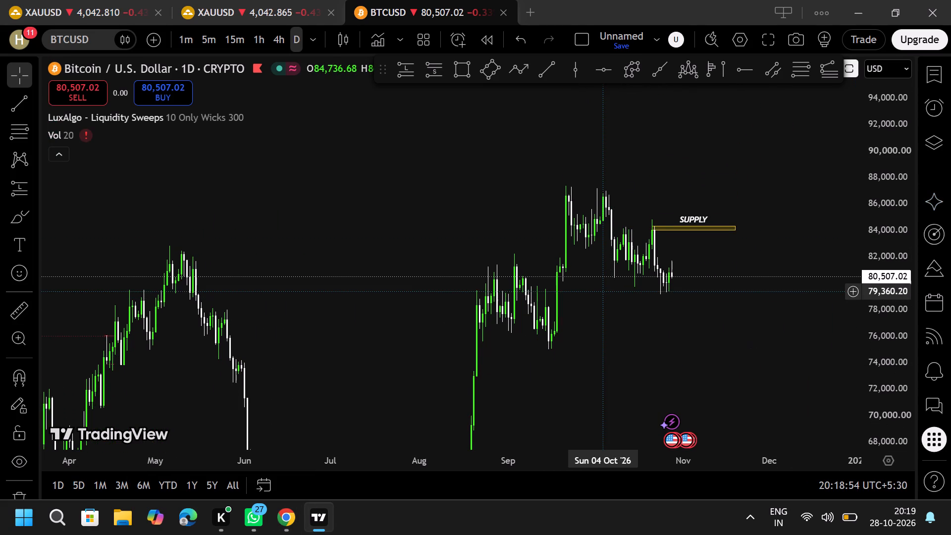
pyautogui.keyDown('ctrl'); pyautogui.scroll(8, 603, 291); pyautogui.keyUp('ctrl')
pyautogui.hscroll(-3, 603, 291)
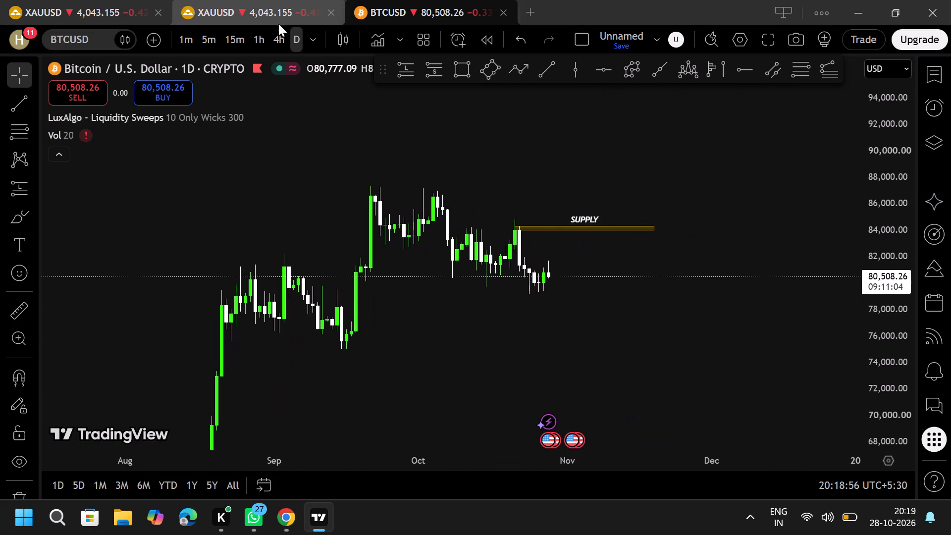
pyautogui.click(277, 40)
pyautogui.click(277, 40)
pyautogui.click(303, 35)
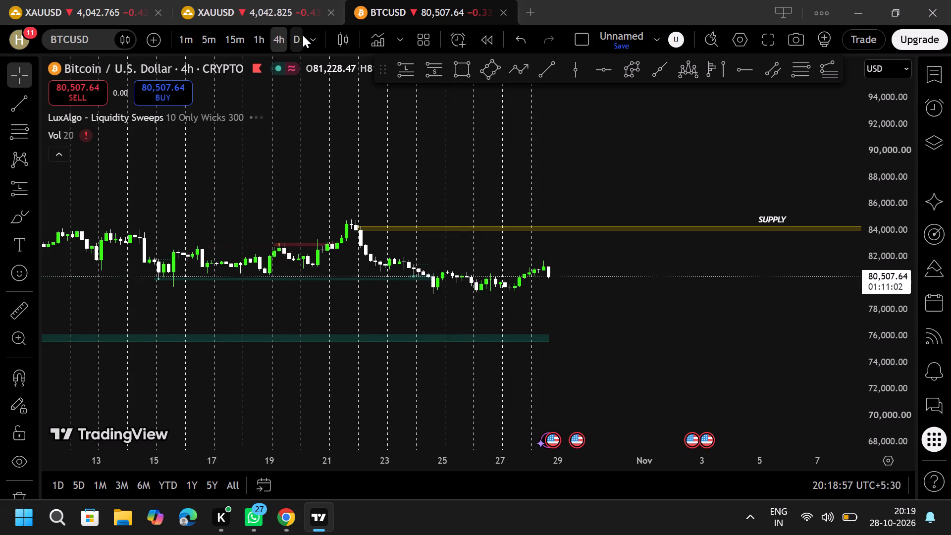
# Examine the longer daily BTCUSD history back to late 2024, including the green liquidity sweep zones and the earlier swing highs and lows.
pyautogui.moveTo(878, 214); pyautogui.dragTo(895, 321)
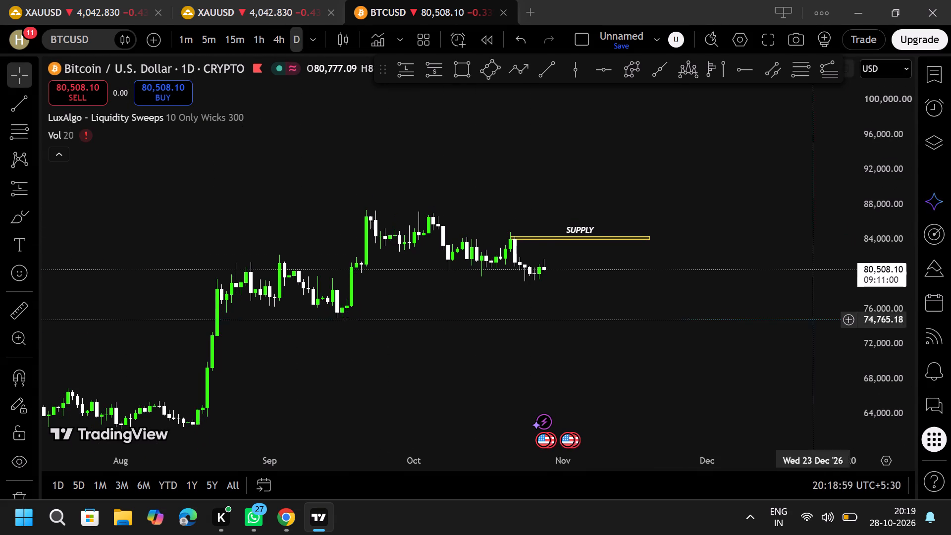
pyautogui.keyDown('ctrl'); pyautogui.scroll(-12, 554, 291); pyautogui.keyUp('ctrl')
pyautogui.moveTo(506, 338); pyautogui.dragTo(618, 139)
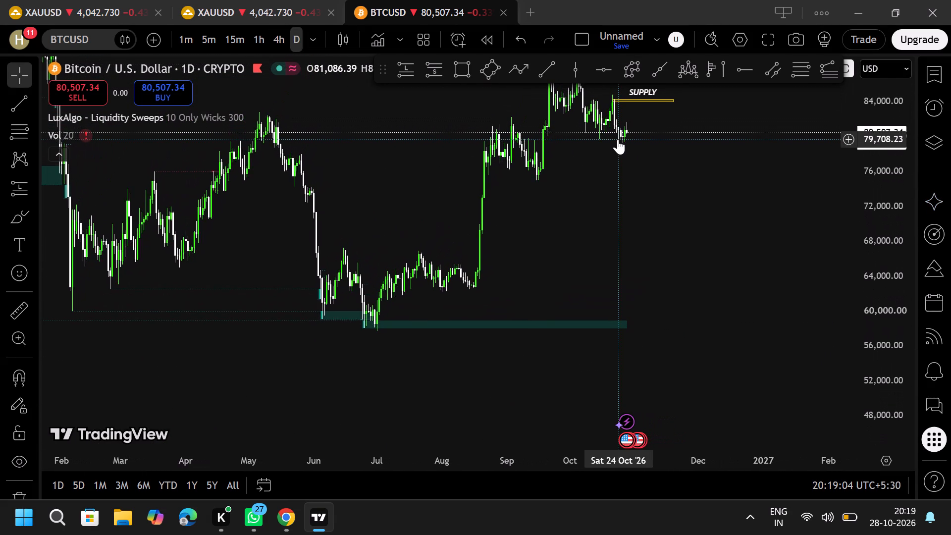
pyautogui.keyDown('ctrl'); pyautogui.scroll(7, 618, 139); pyautogui.keyUp('ctrl')
pyautogui.moveTo(902, 303); pyautogui.dragTo(834, 41)
pyautogui.moveTo(569, 287); pyautogui.dragTo(810, 250)
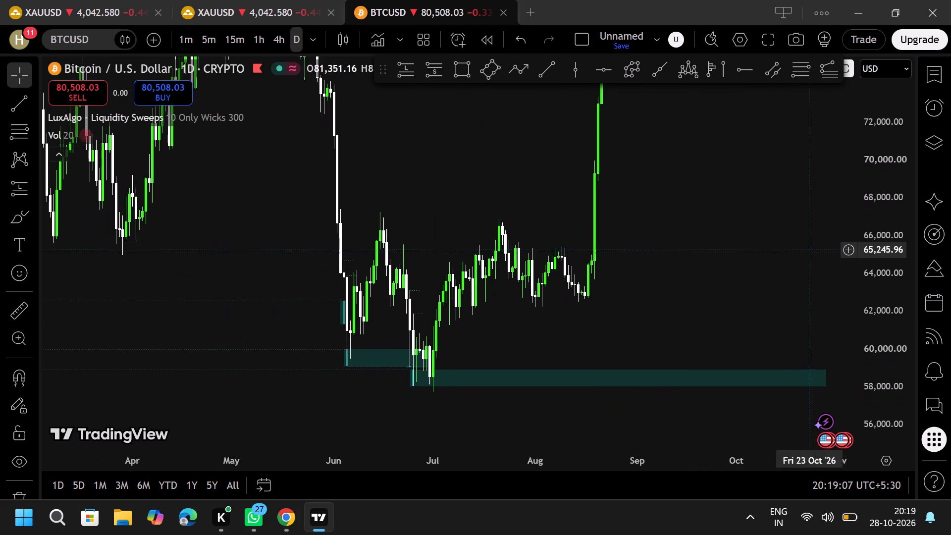
pyautogui.keyDown('ctrl'); pyautogui.scroll(-14, 399, 299); pyautogui.keyUp('ctrl')
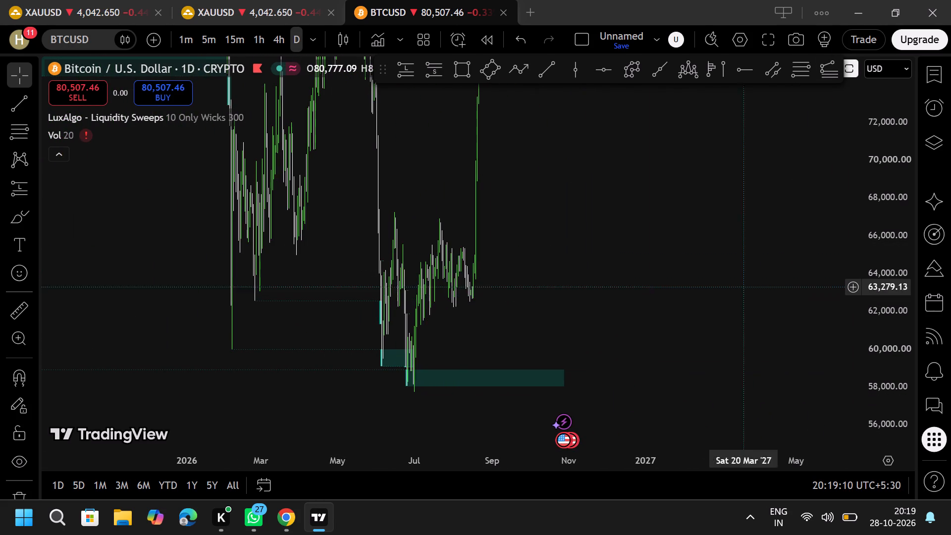
pyautogui.moveTo(854, 211); pyautogui.dragTo(866, 262)
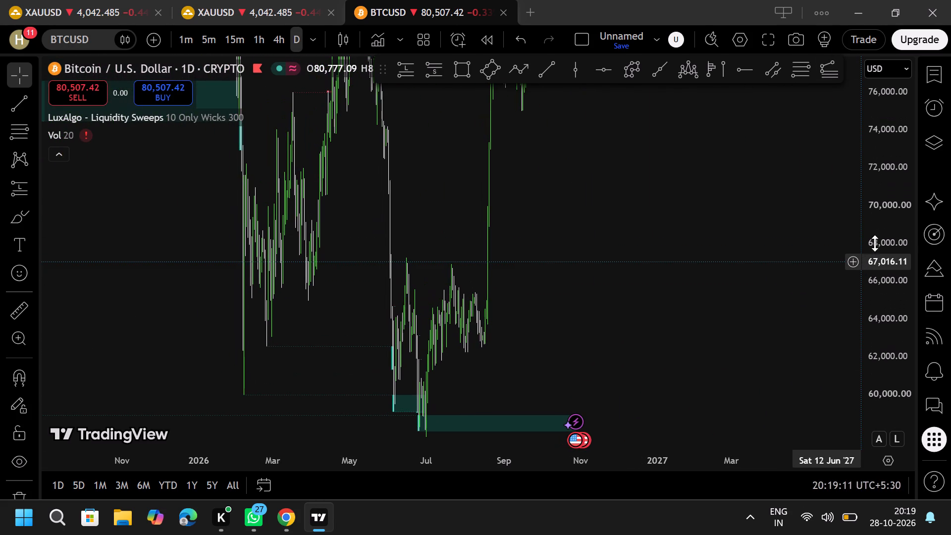
pyautogui.moveTo(881, 221); pyautogui.dragTo(918, 511)
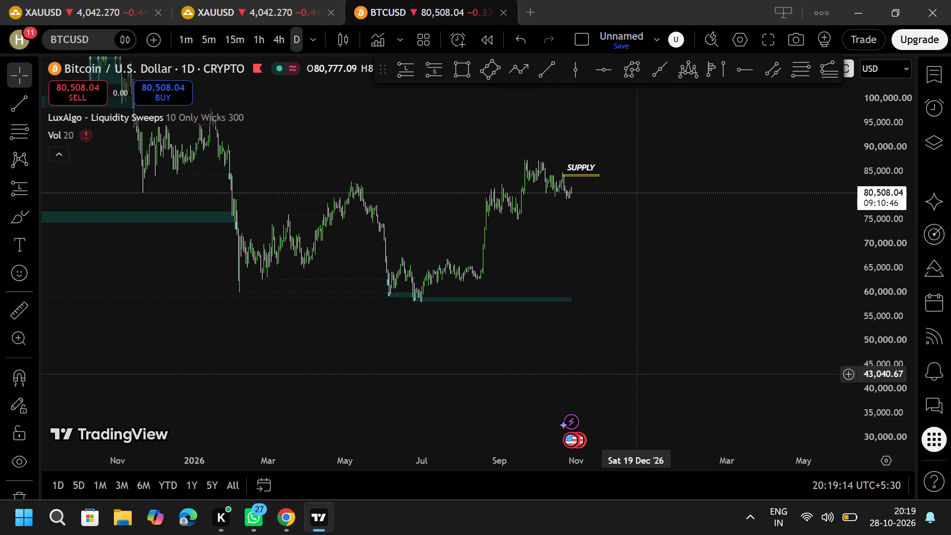
pyautogui.keyDown('ctrl'); pyautogui.scroll(-8, 637, 374); pyautogui.keyUp('ctrl')
pyautogui.moveTo(524, 293); pyautogui.dragTo(568, 362)
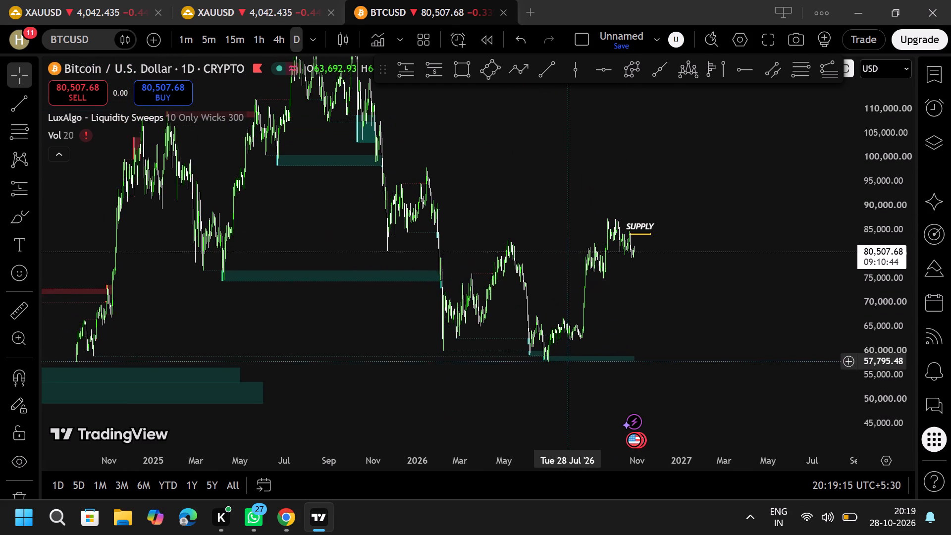
pyautogui.moveTo(433, 267); pyautogui.dragTo(483, 298)
pyautogui.keyDown('ctrl'); pyautogui.scroll(16, 483, 298); pyautogui.keyUp('ctrl')
pyautogui.moveTo(887, 295); pyautogui.dragTo(859, 33)
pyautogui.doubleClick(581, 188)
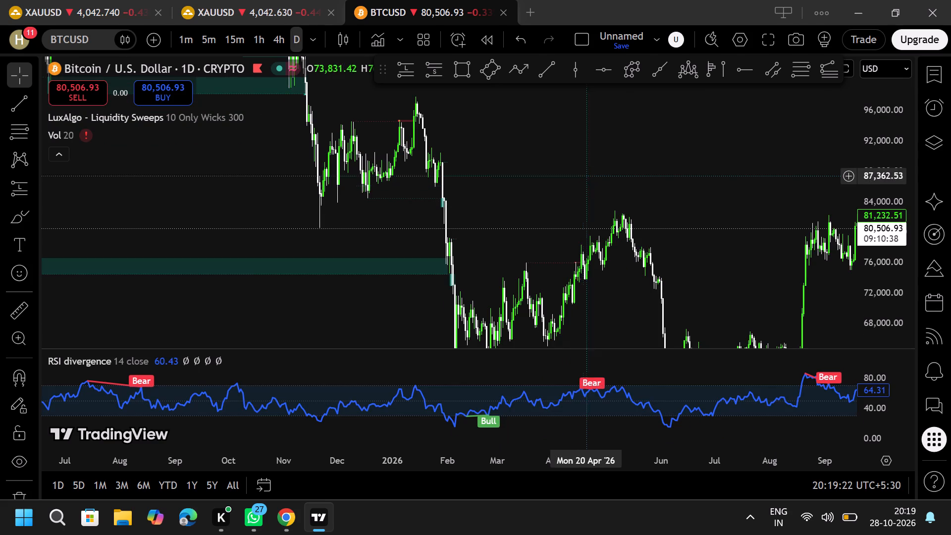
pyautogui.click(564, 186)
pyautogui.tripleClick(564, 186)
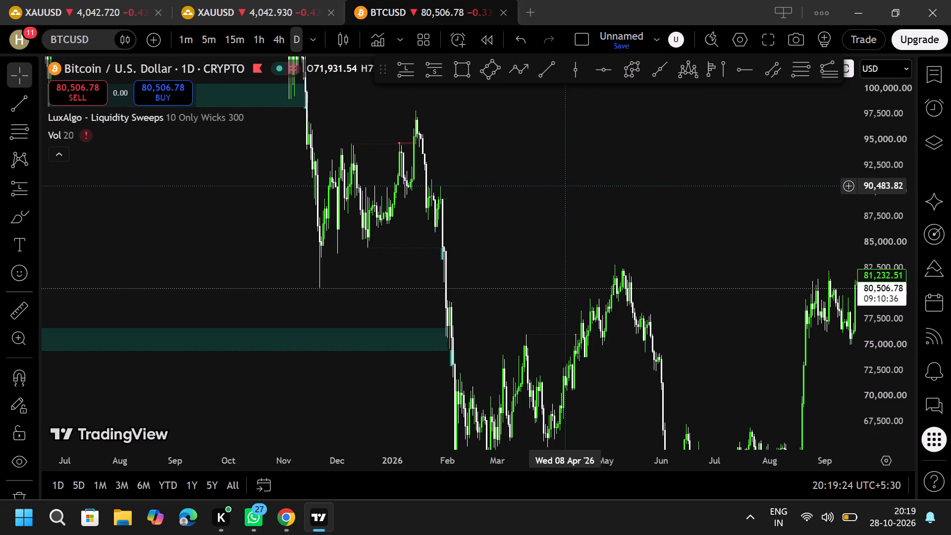
# Draw a rectangle from about 90,556 down to 88,743, starting at the 26 January 2026 candles and reaching about 7 December 2026.
pyautogui.moveTo(290, 292); pyautogui.dragTo(257, 300)
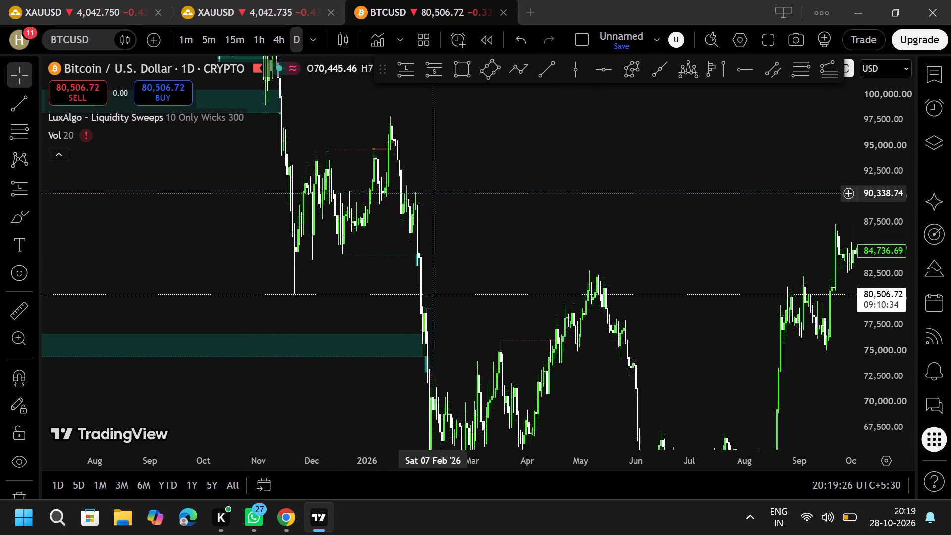
pyautogui.keyDown('ctrl'); pyautogui.scroll(4, 433, 193); pyautogui.keyUp('ctrl')
pyautogui.click(460, 71)
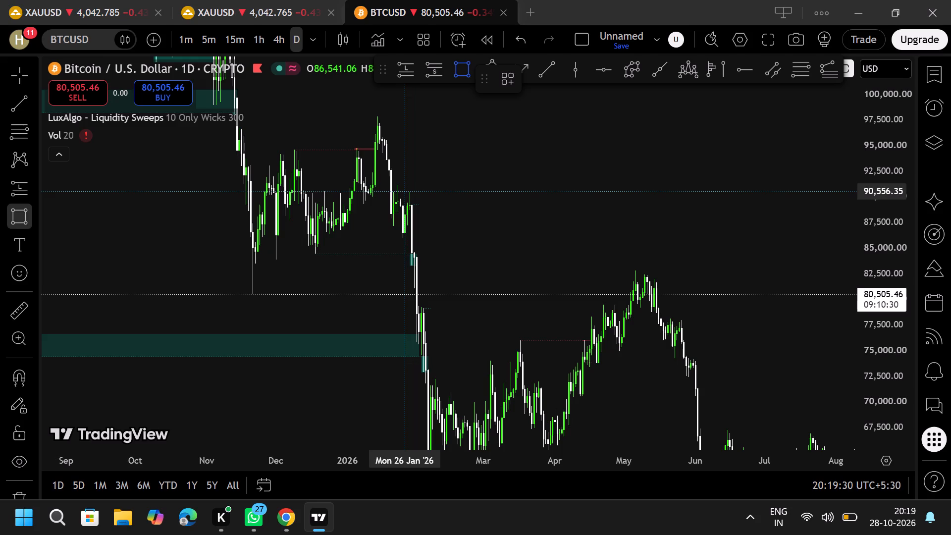
pyautogui.moveTo(406, 191); pyautogui.dragTo(531, 210)
pyautogui.click(531, 210)
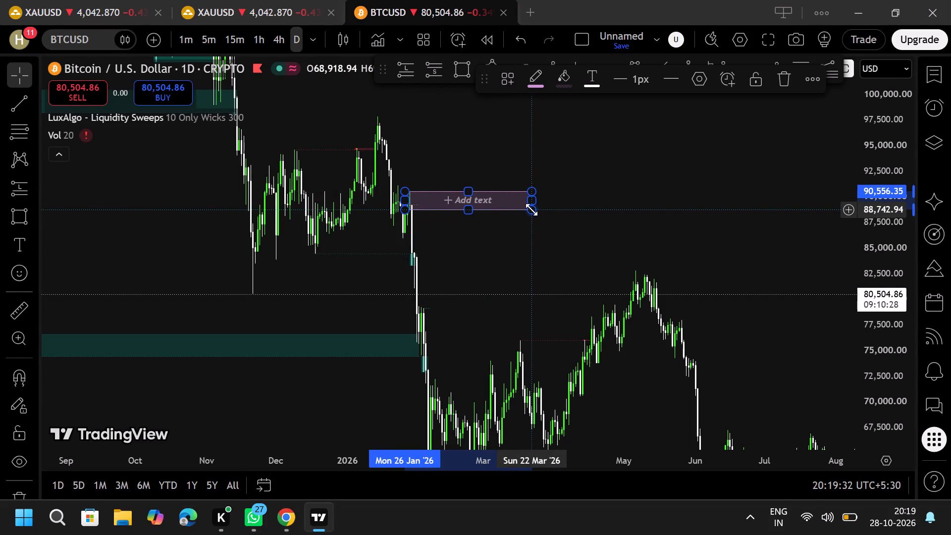
pyautogui.moveTo(531, 202); pyautogui.dragTo(792, 192)
pyautogui.hscroll(-5, 792, 192)
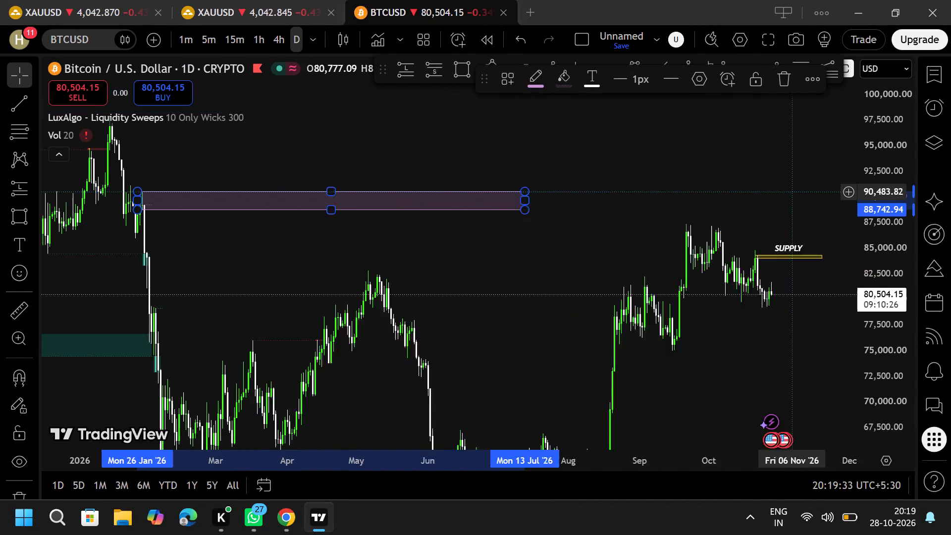
pyautogui.hscroll(-3, 792, 192)
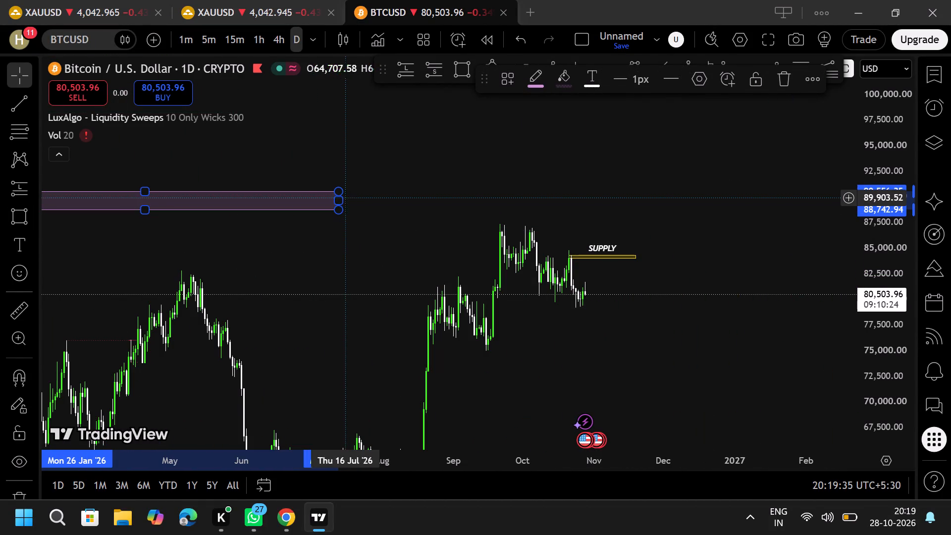
pyautogui.moveTo(343, 198); pyautogui.dragTo(676, 184)
# Apply the SUPPLY template to the new rectangle.
pyautogui.rightClick(686, 200)
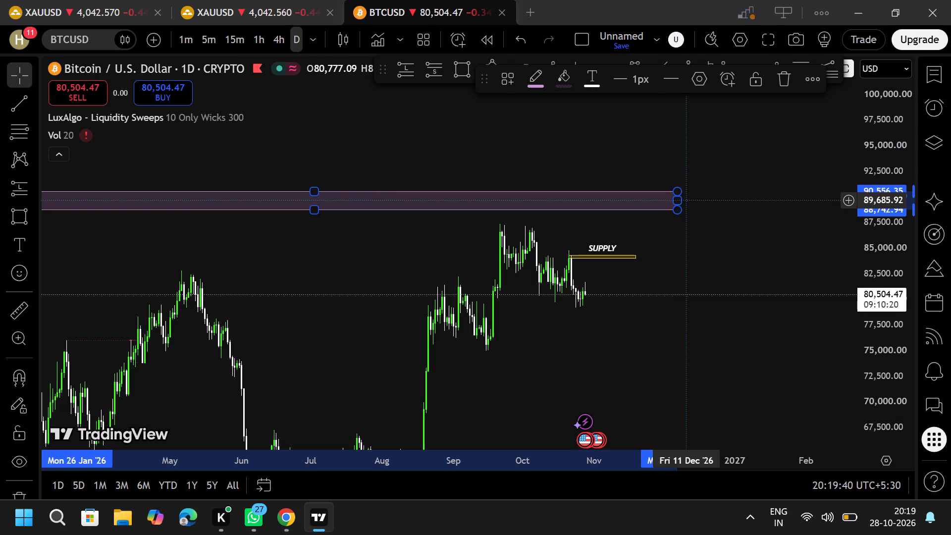
pyautogui.rightClick(673, 200)
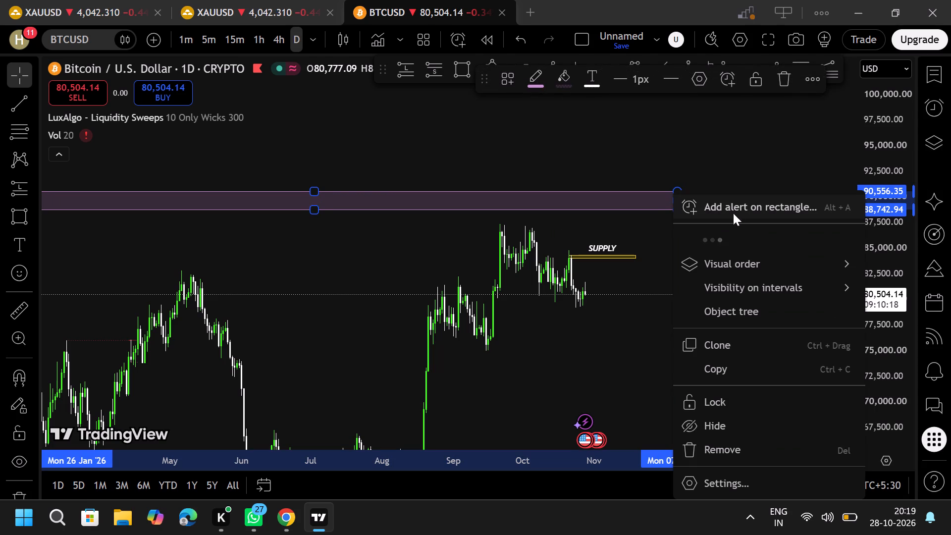
pyautogui.click(559, 198)
pyautogui.rightClick(588, 194)
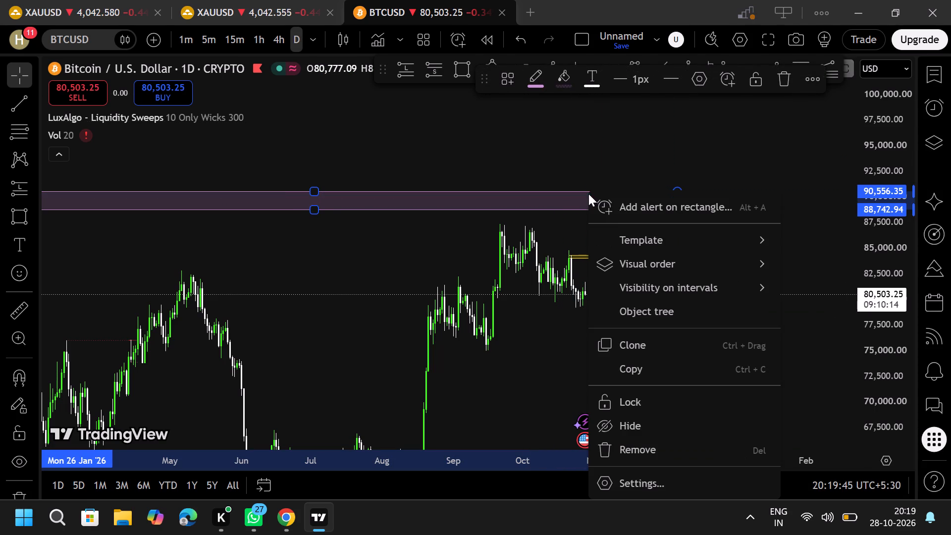
pyautogui.click(640, 228)
pyautogui.scroll(-20, 833, 285)
pyautogui.scroll(-6, 833, 285)
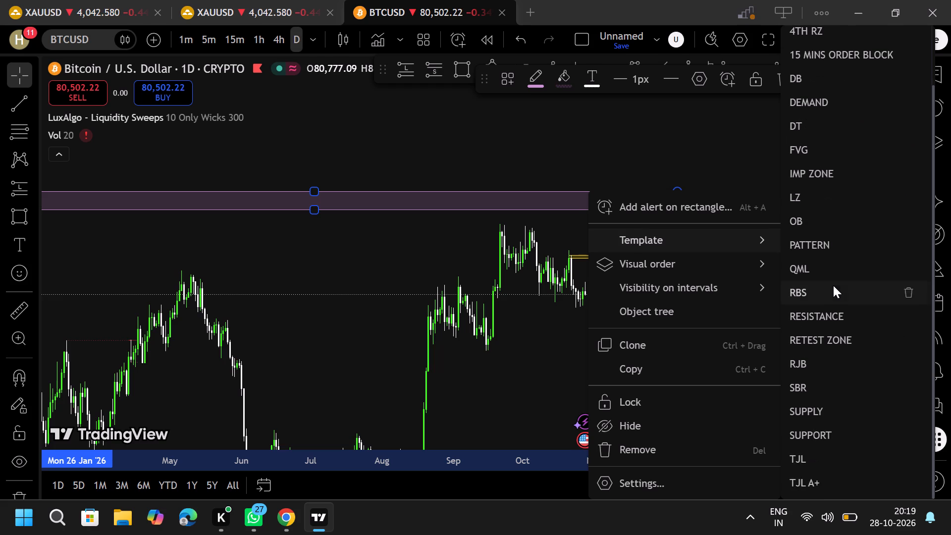
pyautogui.click(814, 413)
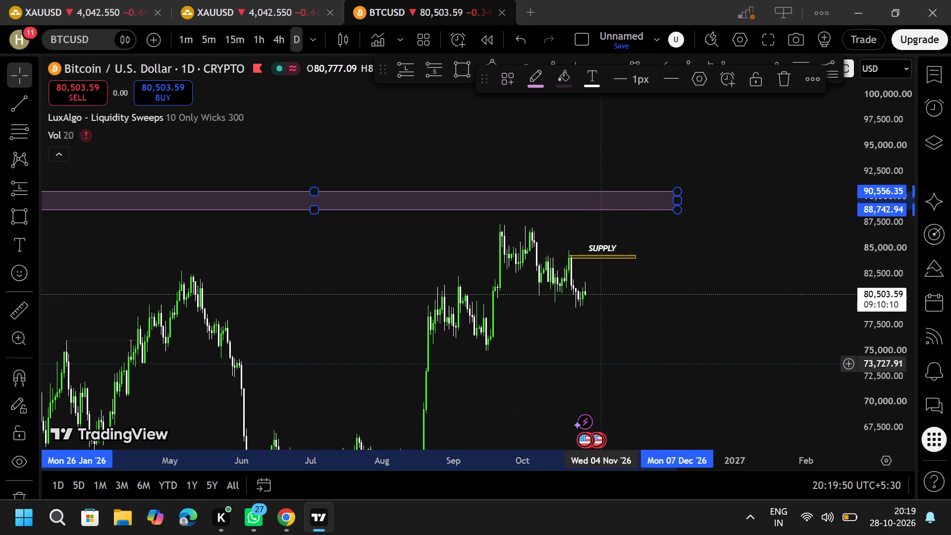
# Review the daily BTCUSD price action beneath the new wide supply zone and the smaller supply zone.
pyautogui.moveTo(598, 363); pyautogui.dragTo(750, 316)
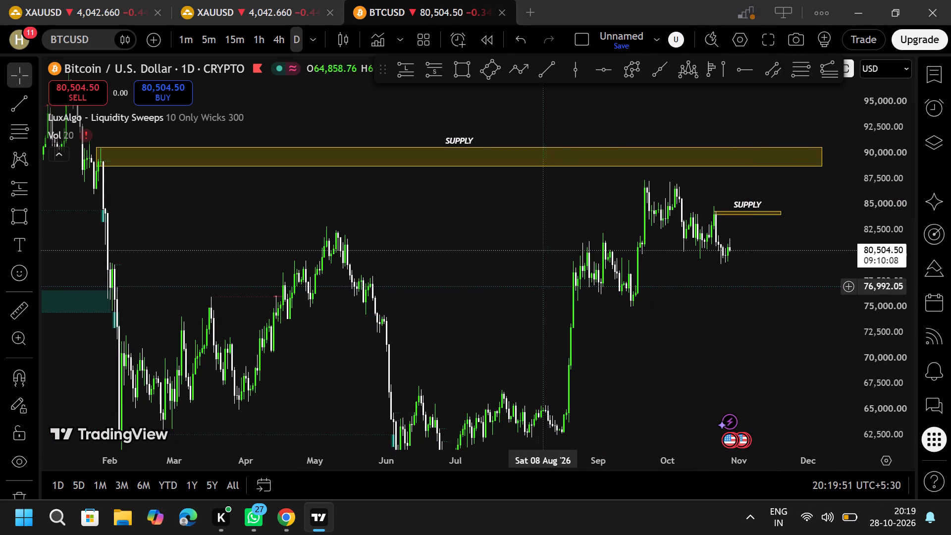
pyautogui.moveTo(536, 285); pyautogui.dragTo(599, 292)
pyautogui.moveTo(599, 292); pyautogui.dragTo(603, 277)
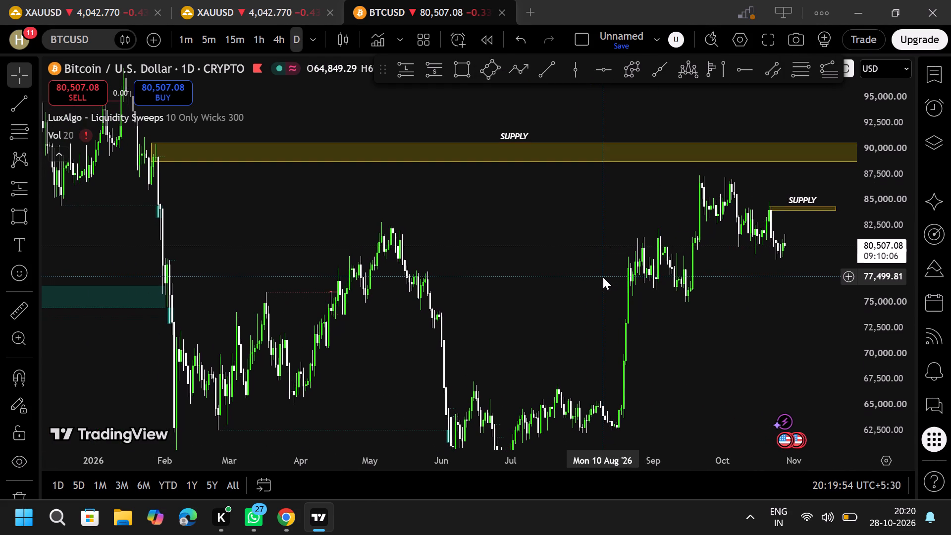
pyautogui.moveTo(603, 277); pyautogui.dragTo(610, 264)
pyautogui.keyDown('ctrl'); pyautogui.scroll(-1, 610, 264); pyautogui.keyUp('ctrl')
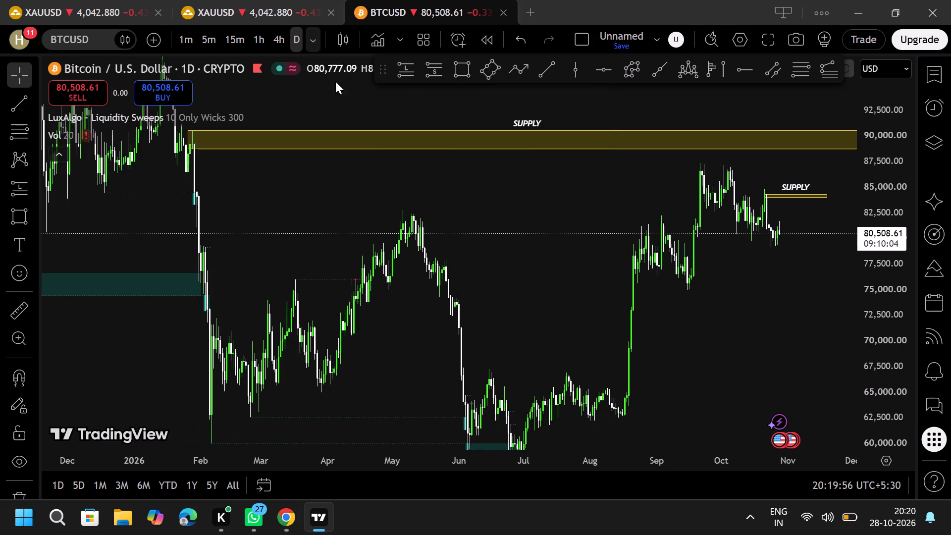
# Draw a rectangle from about 63,562 down to 62,464, from the 12 August 2026 base before the rally to about late October 2026.
pyautogui.moveTo(457, 306); pyautogui.dragTo(482, 135)
pyautogui.click(482, 135)
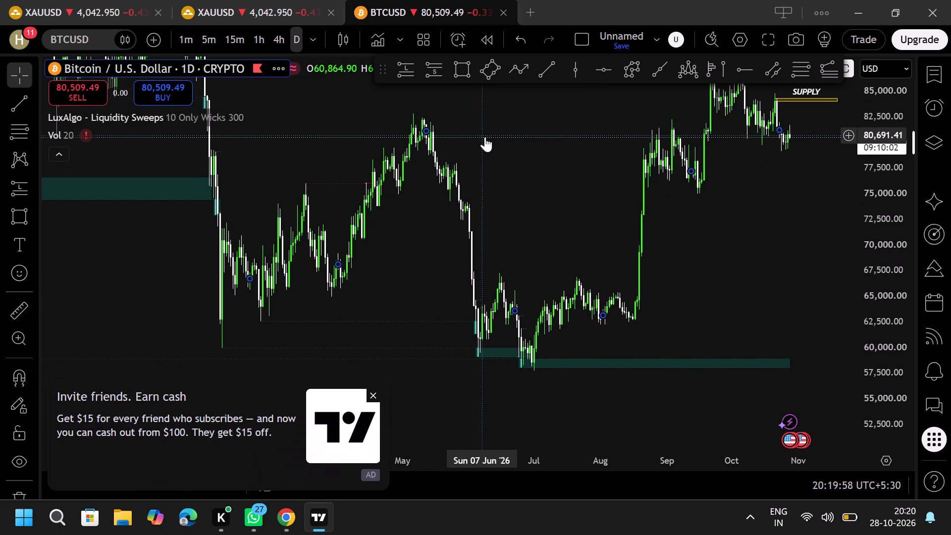
pyautogui.click(518, 170)
pyautogui.keyDown('ctrl'); pyautogui.scroll(6, 740, 277); pyautogui.keyUp('ctrl')
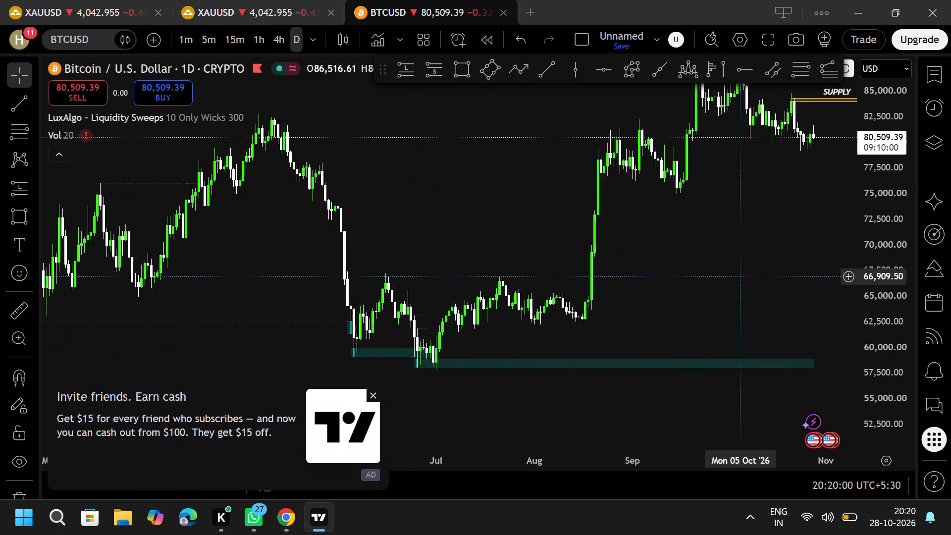
pyautogui.moveTo(897, 356); pyautogui.dragTo(823, 140)
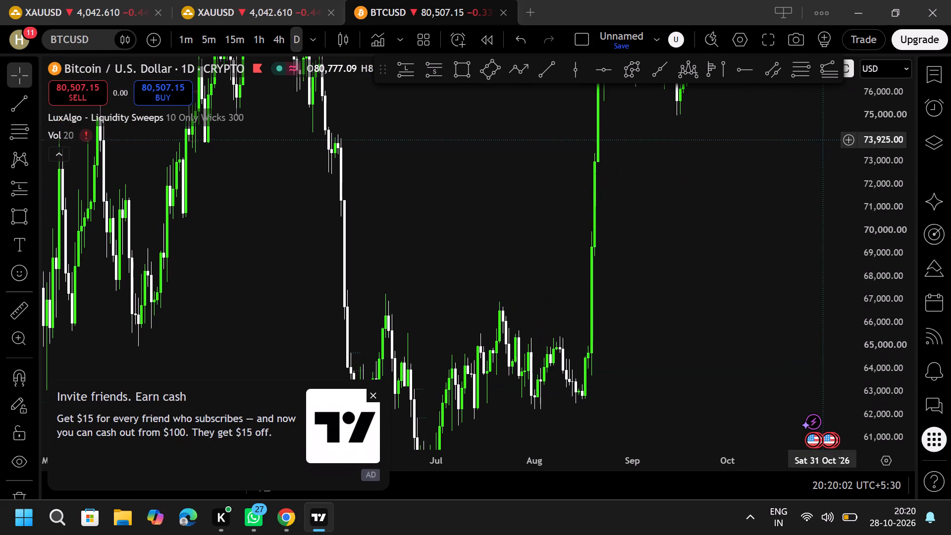
pyautogui.moveTo(687, 275); pyautogui.dragTo(623, 168)
pyautogui.keyDown('ctrl'); pyautogui.scroll(1, 623, 168); pyautogui.keyUp('ctrl')
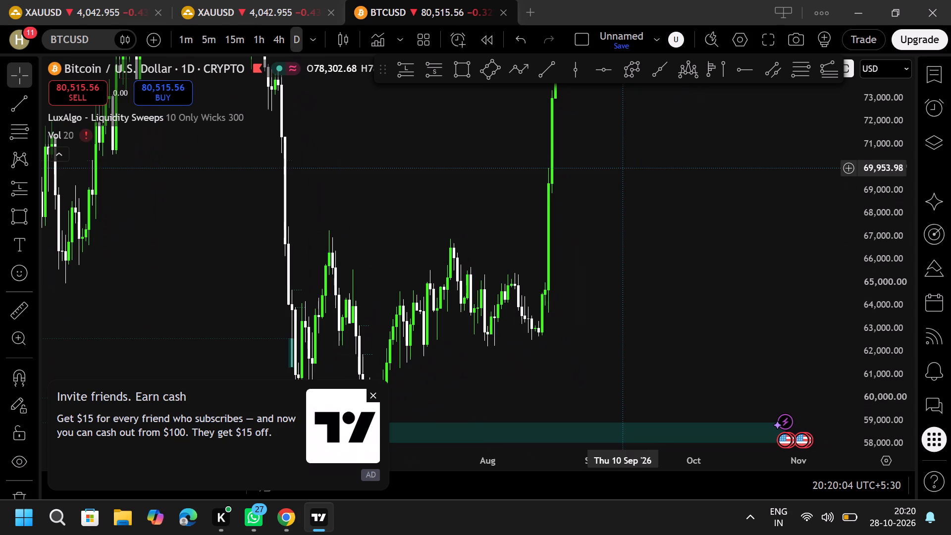
pyautogui.click(475, 68)
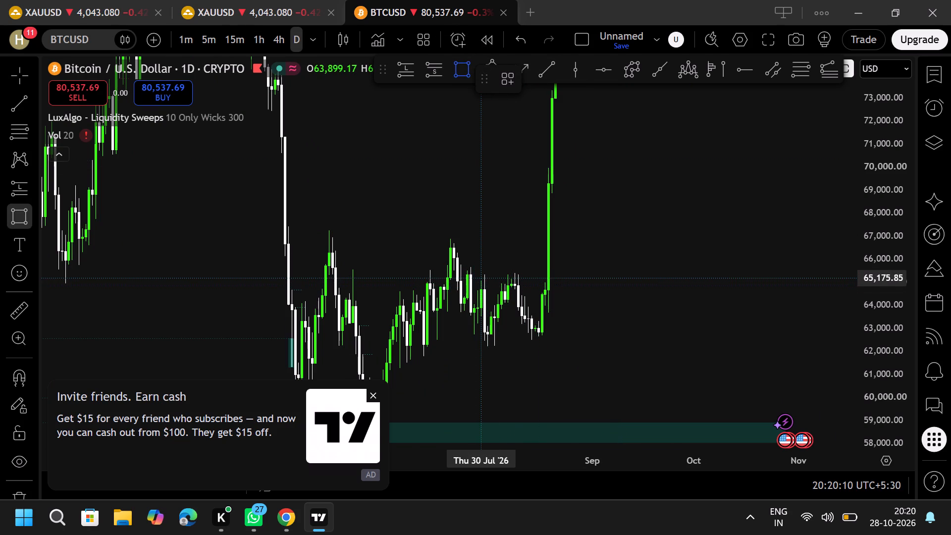
pyautogui.moveTo(526, 316); pyautogui.dragTo(786, 341)
pyautogui.moveTo(786, 341); pyautogui.dragTo(744, 285)
# Extend the new rectangle's end date to about 31 January 2027.
pyautogui.click(744, 314)
pyautogui.moveTo(744, 314); pyautogui.dragTo(500, 403)
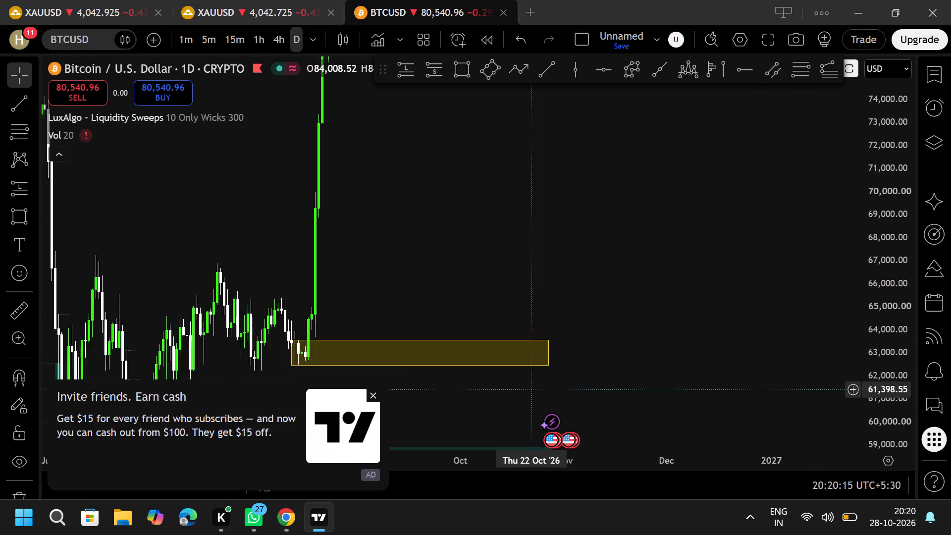
pyautogui.moveTo(500, 403); pyautogui.dragTo(494, 407)
pyautogui.moveTo(510, 371); pyautogui.dragTo(761, 336)
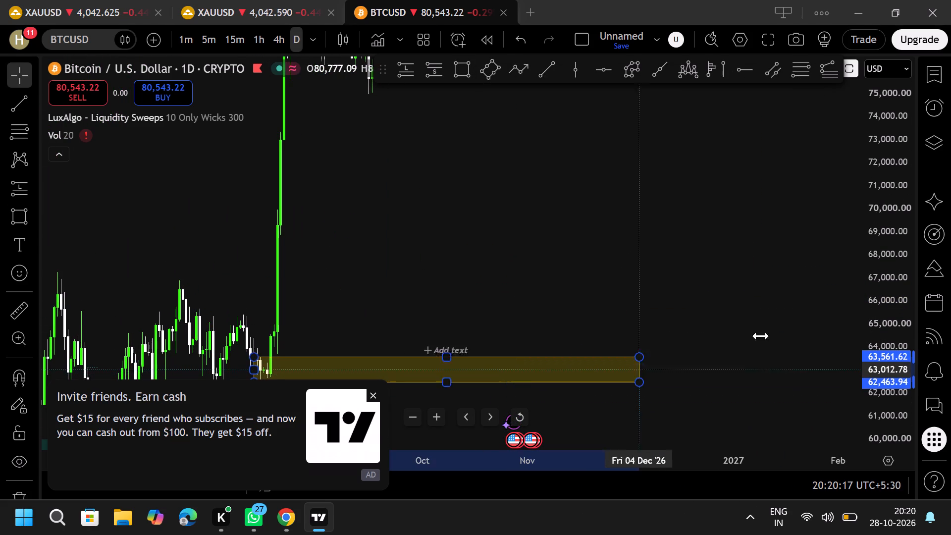
pyautogui.moveTo(761, 336); pyautogui.dragTo(835, 325)
# Apply the DEMAND template to the new rectangle and dismiss the referral advertisement.
pyautogui.moveTo(894, 171); pyautogui.dragTo(900, 379)
pyautogui.moveTo(706, 203); pyautogui.dragTo(608, 247)
pyautogui.keyDown('ctrl'); pyautogui.scroll(-3, 608, 247); pyautogui.keyUp('ctrl')
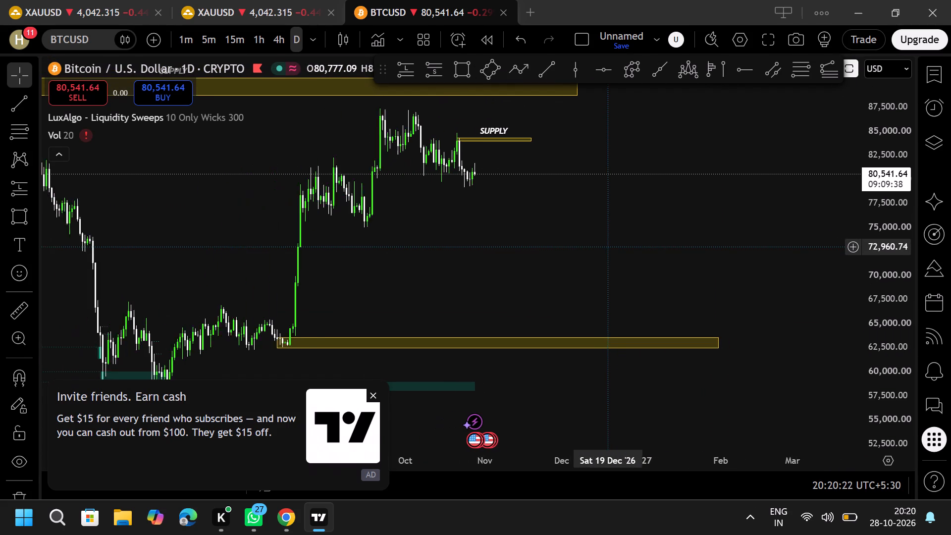
pyautogui.keyDown('ctrl'); pyautogui.scroll(-2, 608, 247); pyautogui.keyUp('ctrl')
pyautogui.rightClick(702, 337)
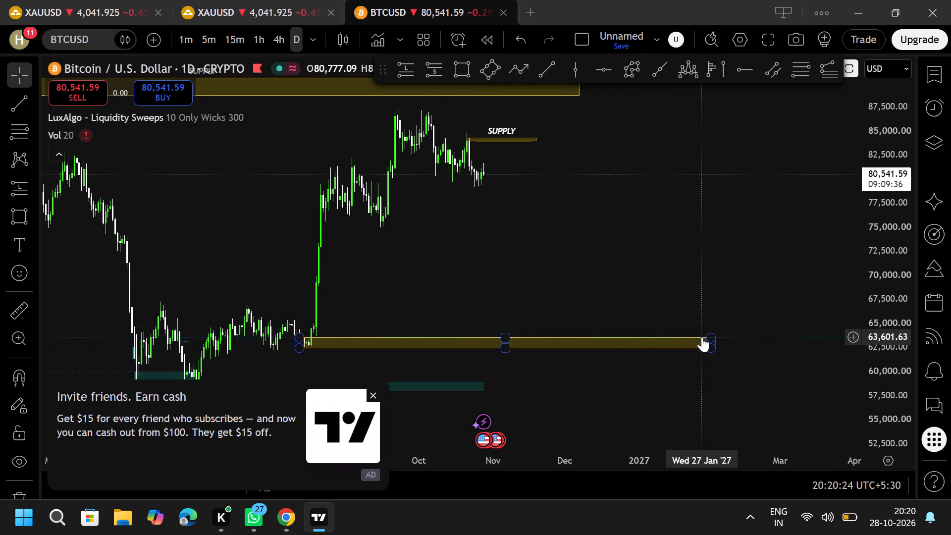
pyautogui.click(757, 243)
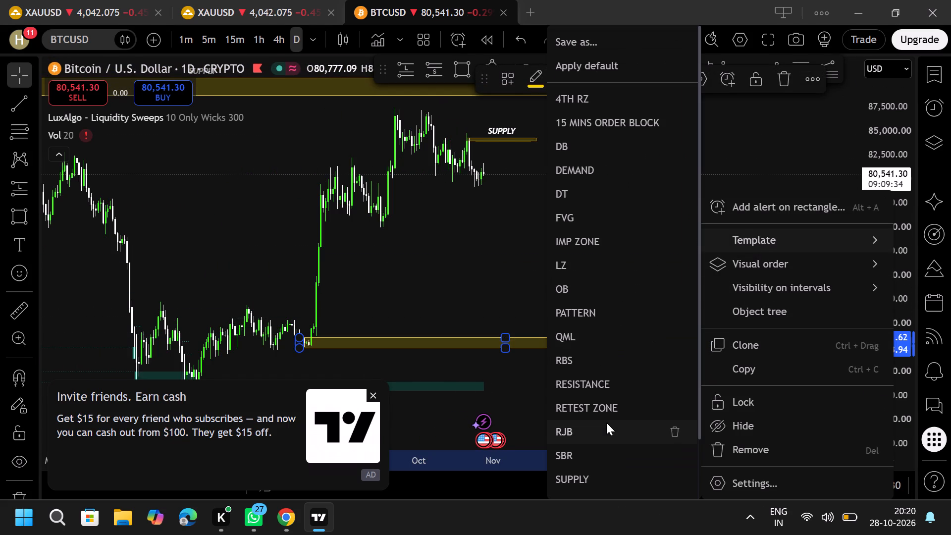
pyautogui.scroll(-20, 606, 423)
pyautogui.scroll(-9, 606, 423)
pyautogui.scroll(20, 599, 271)
pyautogui.scroll(15, 599, 271)
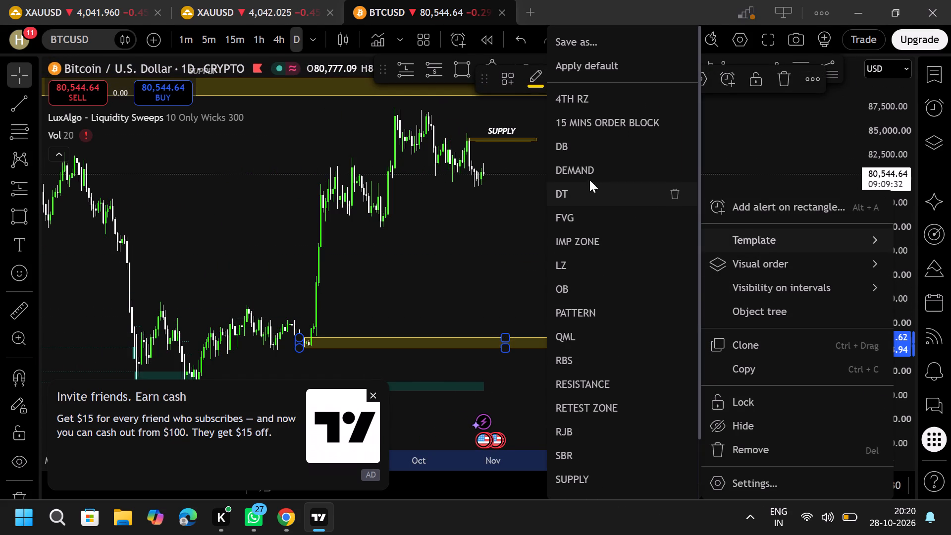
pyautogui.scroll(-20, 586, 136)
pyautogui.scroll(-20, 586, 136)
pyautogui.scroll(-20, 586, 136)
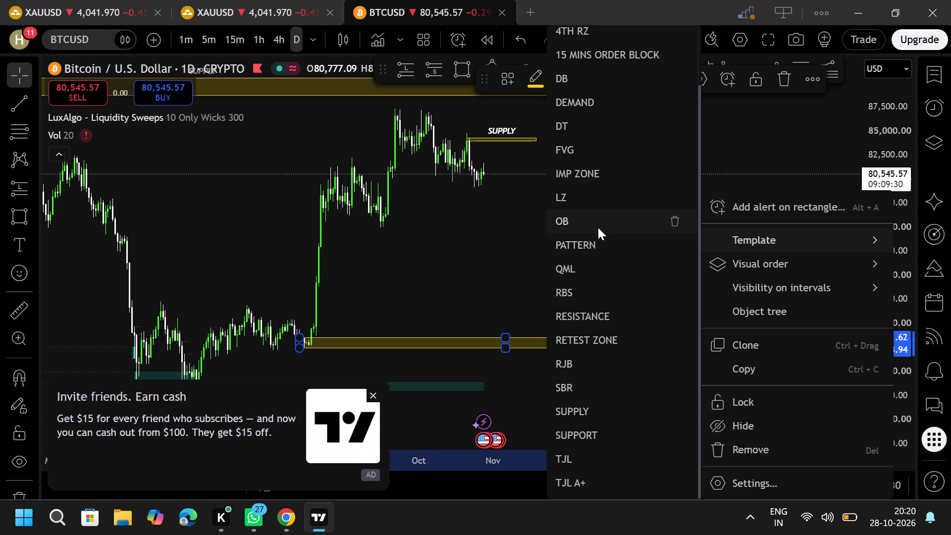
pyautogui.scroll(-20, 571, 441)
pyautogui.scroll(-16, 571, 441)
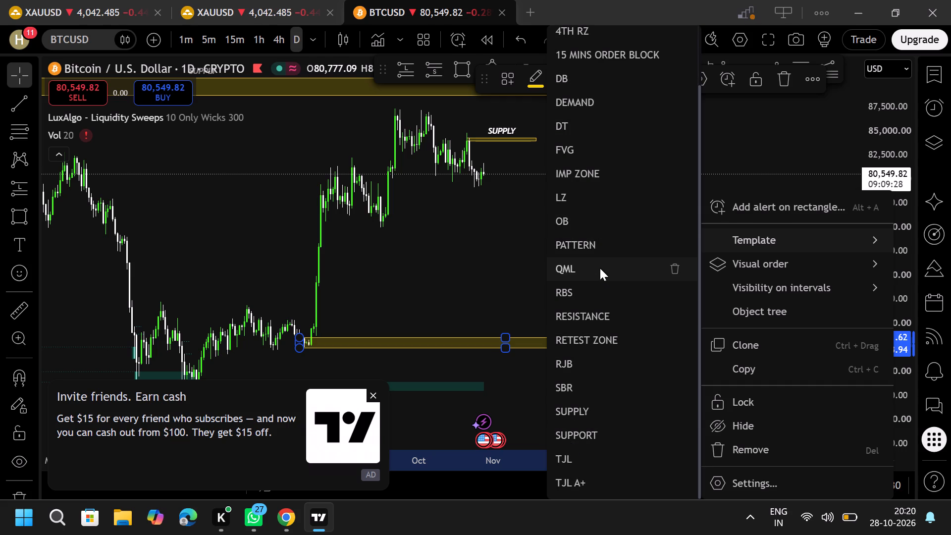
pyautogui.scroll(12, 591, 204)
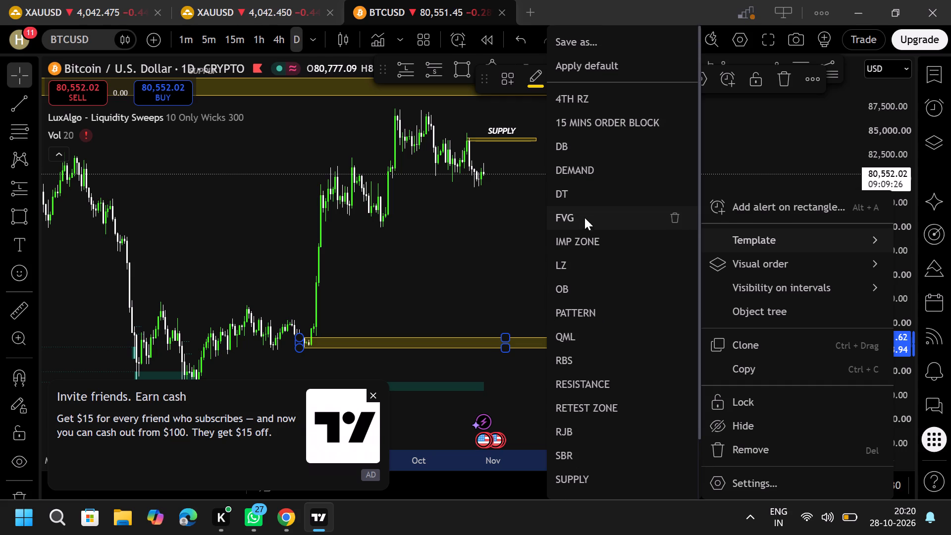
pyautogui.click(599, 166)
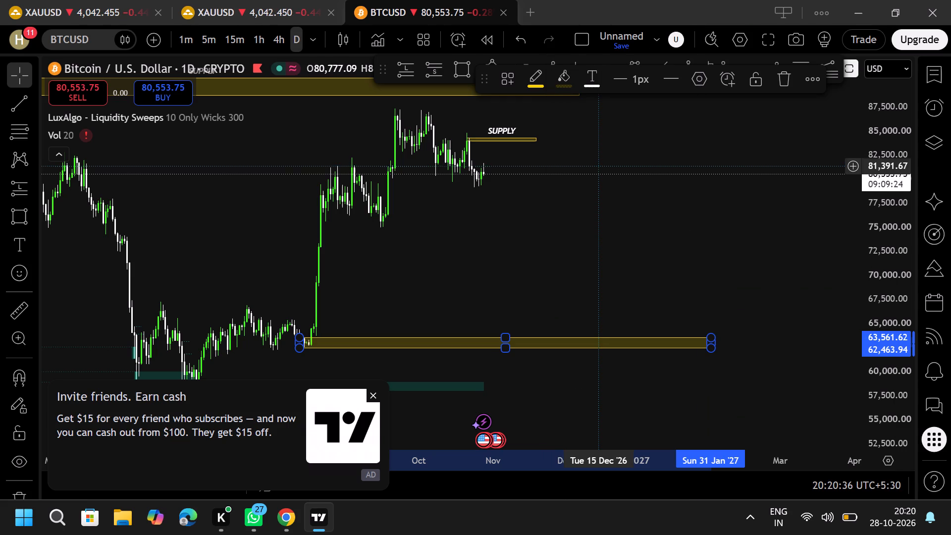
pyautogui.click(374, 390)
# Change the demand zone's label to "DEMAND 1D".
pyautogui.moveTo(429, 266); pyautogui.dragTo(436, 269)
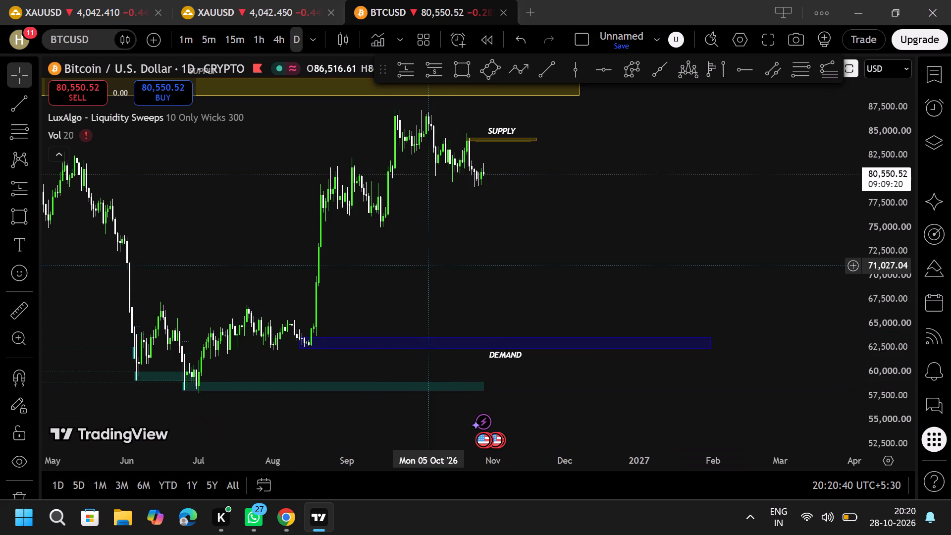
pyautogui.moveTo(436, 269); pyautogui.dragTo(485, 291)
pyautogui.moveTo(485, 291); pyautogui.dragTo(511, 317)
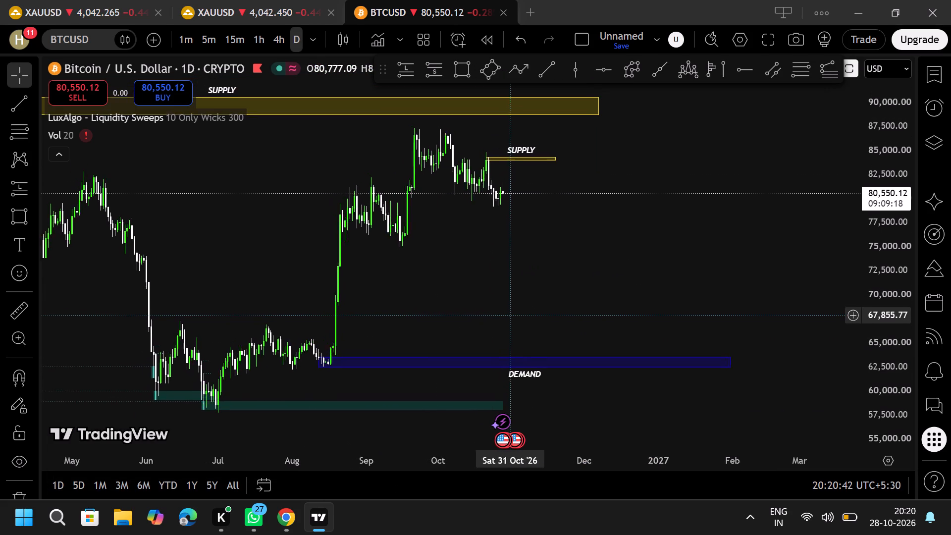
pyautogui.moveTo(511, 317); pyautogui.dragTo(518, 323)
pyautogui.keyDown('ctrl'); pyautogui.scroll(-3, 519, 324); pyautogui.keyUp('ctrl')
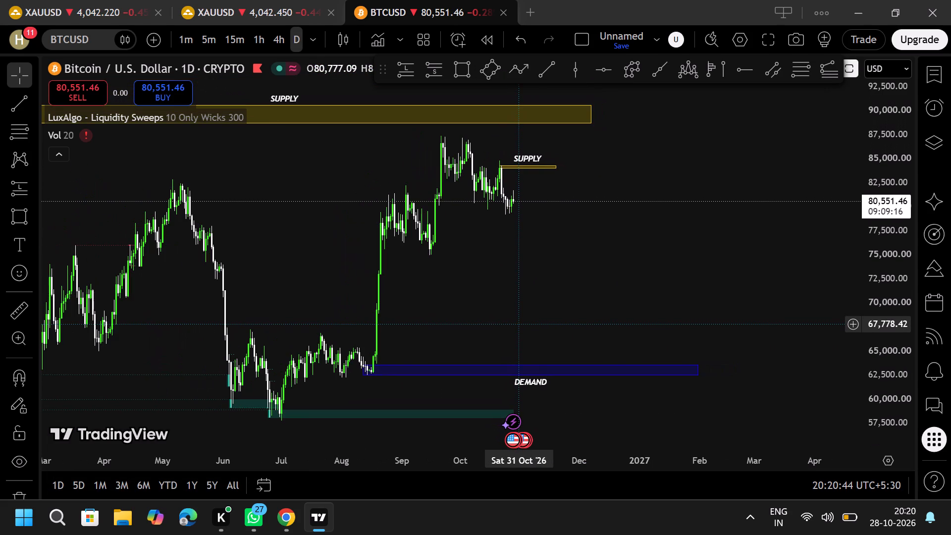
pyautogui.keyDown('ctrl'); pyautogui.scroll(6, 519, 324); pyautogui.keyUp('ctrl')
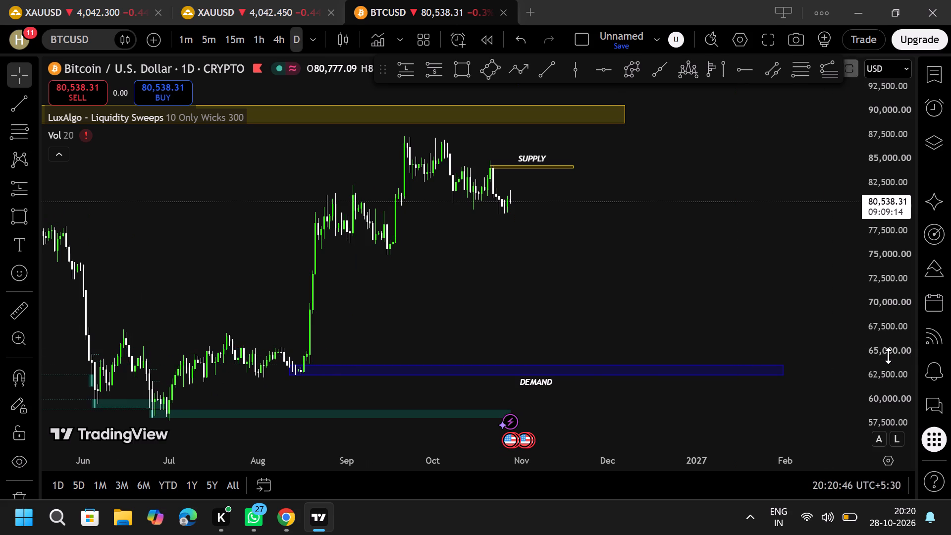
pyautogui.moveTo(888, 356); pyautogui.dragTo(760, 128)
pyautogui.moveTo(528, 422); pyautogui.dragTo(516, 359)
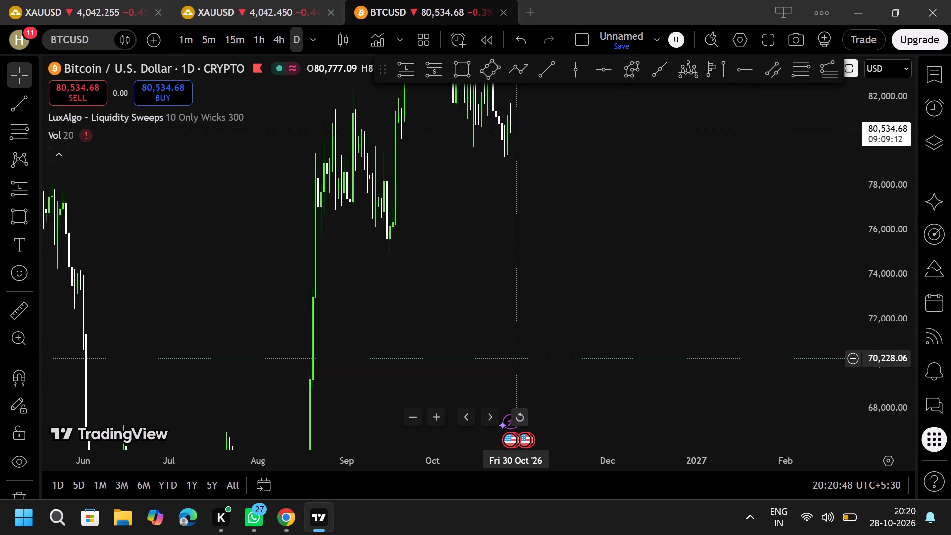
pyautogui.moveTo(516, 359); pyautogui.dragTo(475, 155)
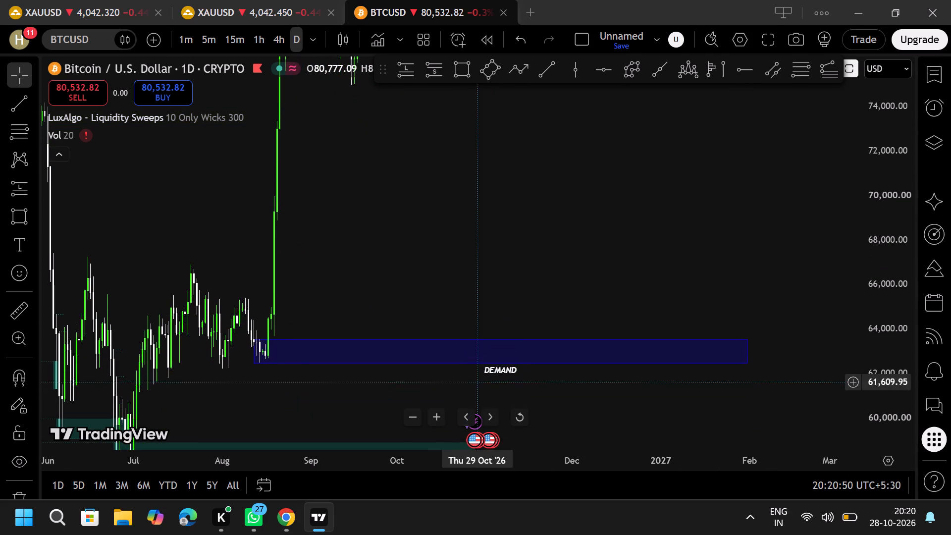
pyautogui.click(493, 340)
pyautogui.rightClick(493, 340)
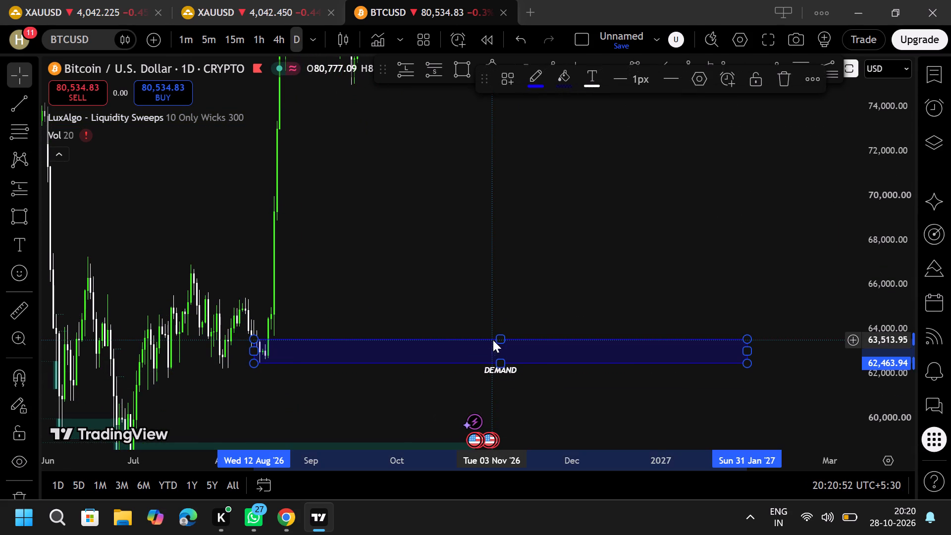
pyautogui.click(367, 428)
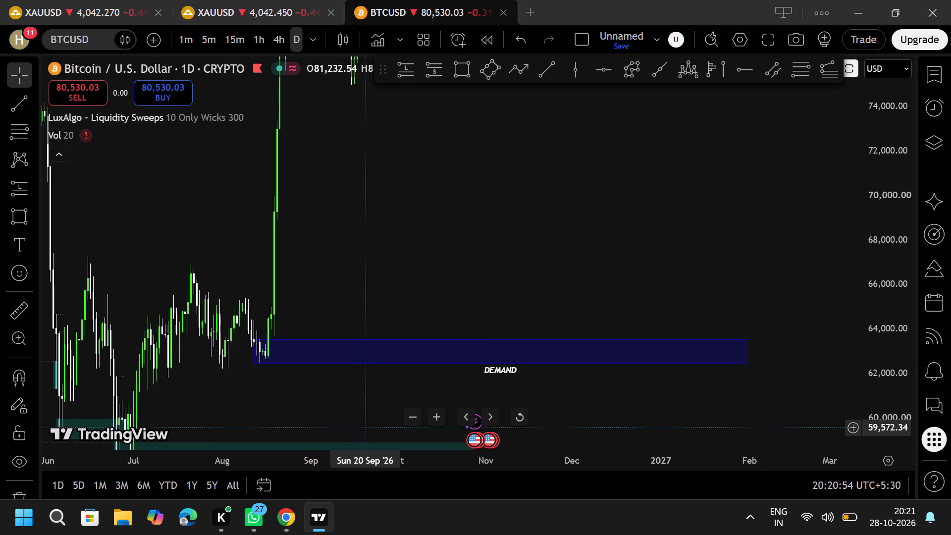
pyautogui.click(515, 374)
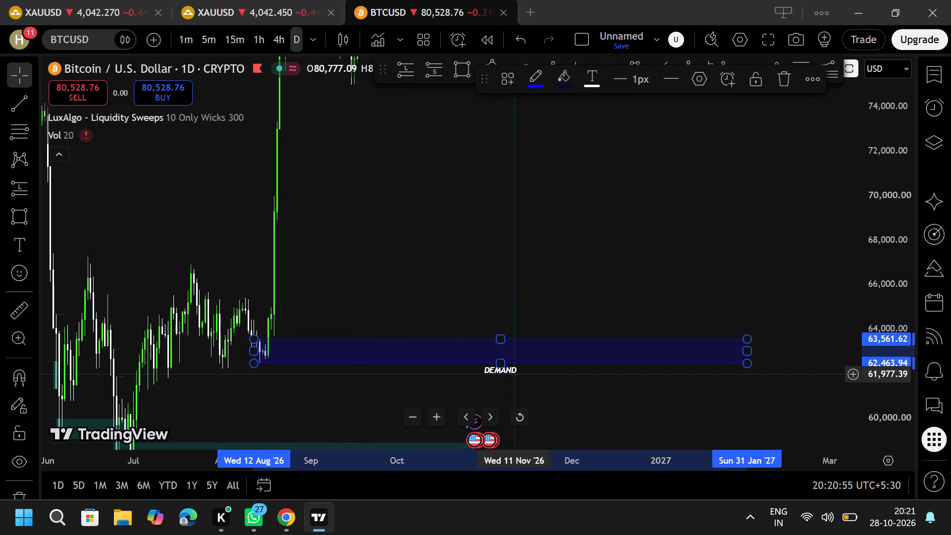
pyautogui.click(515, 374)
pyautogui.press('space')
pyautogui.press('space')
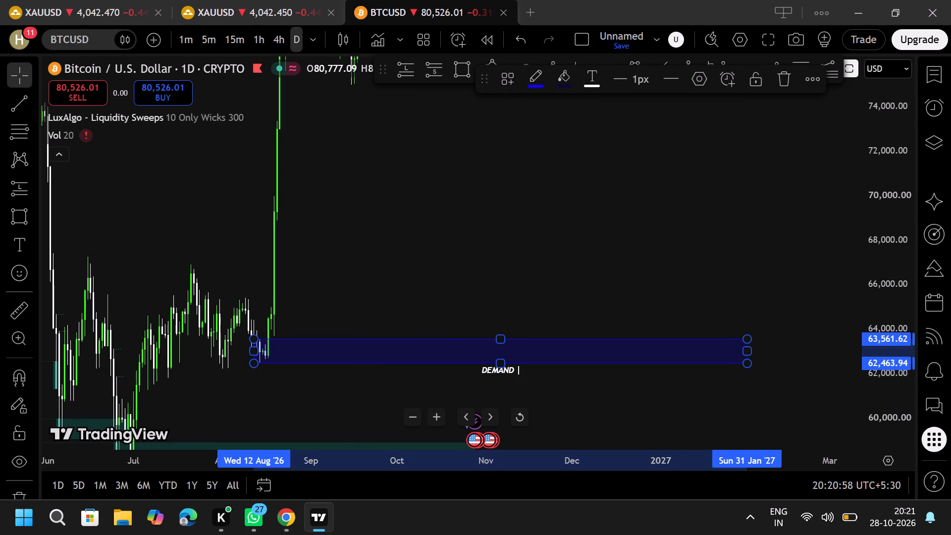
pyautogui.write('1')
pyautogui.hotkey('shift', 'd')
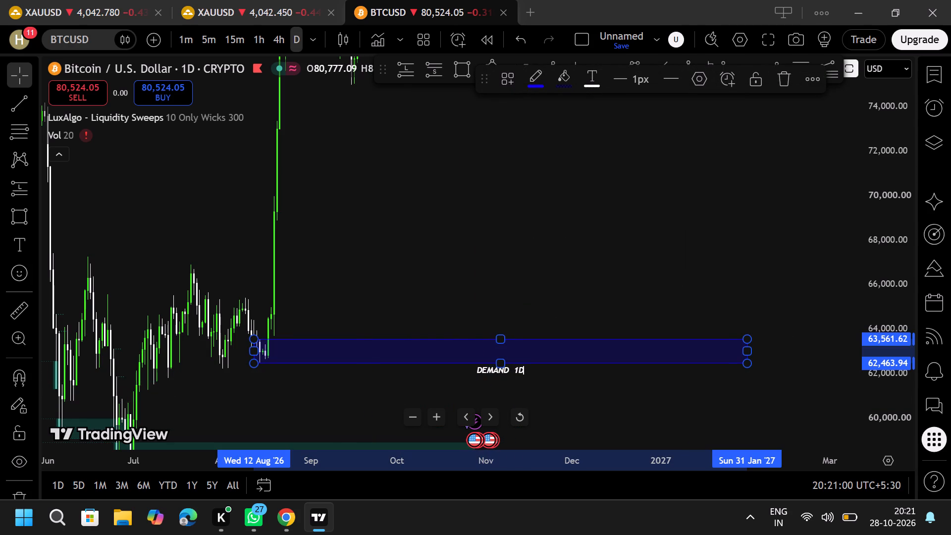
pyautogui.click(663, 169)
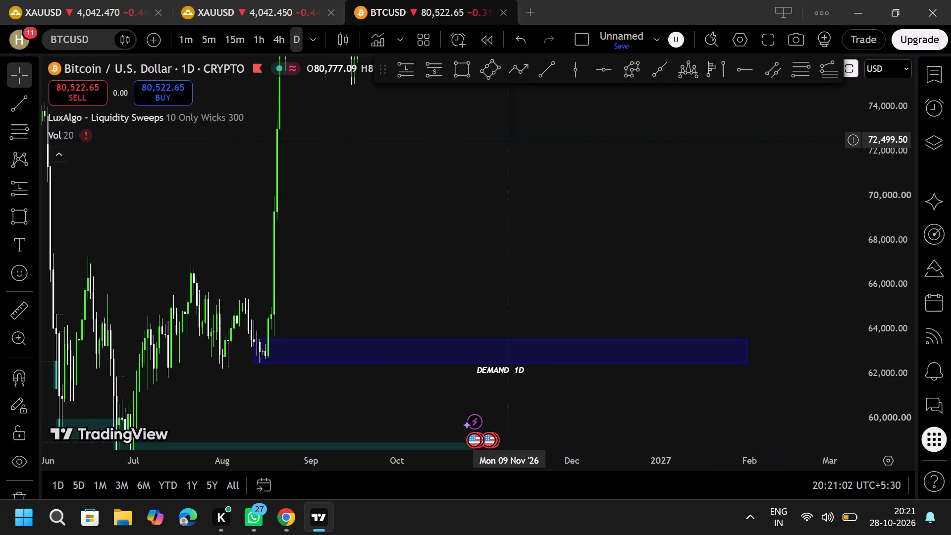
# Change the label of the wide supply zone near 90,000 to "SUPPLY 1D".
pyautogui.moveTo(501, 139); pyautogui.dragTo(718, 372)
pyautogui.moveTo(438, 208); pyautogui.dragTo(473, 262)
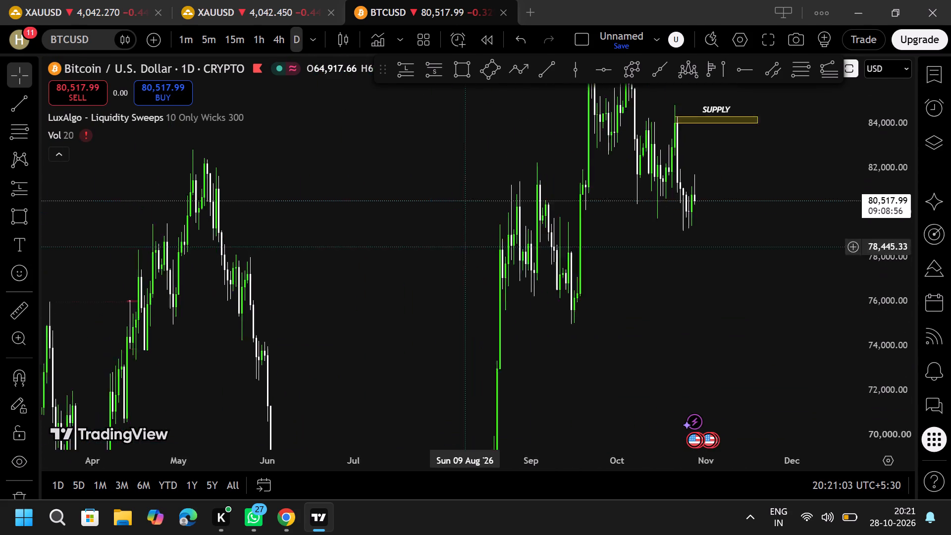
pyautogui.moveTo(473, 262); pyautogui.dragTo(535, 361)
pyautogui.moveTo(505, 247); pyautogui.dragTo(506, 444)
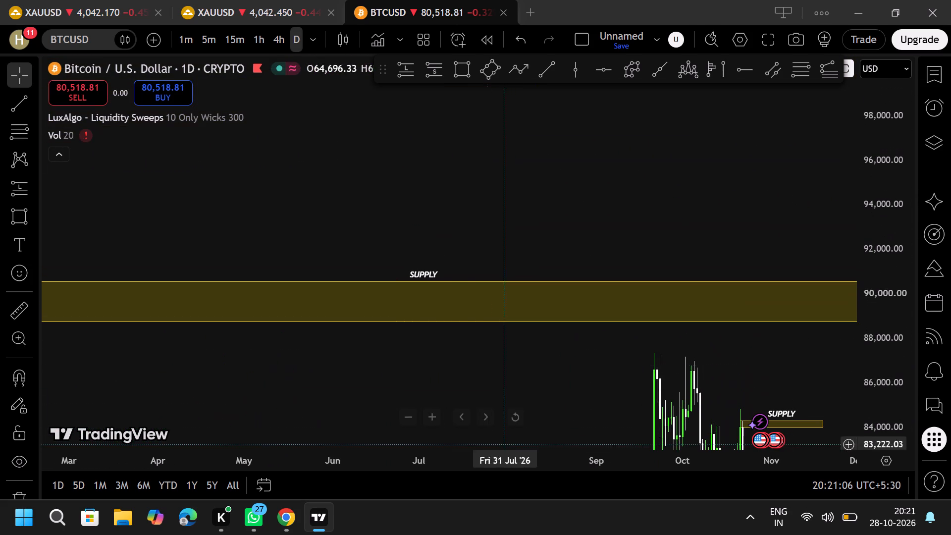
pyautogui.click(441, 277)
pyautogui.click(441, 277)
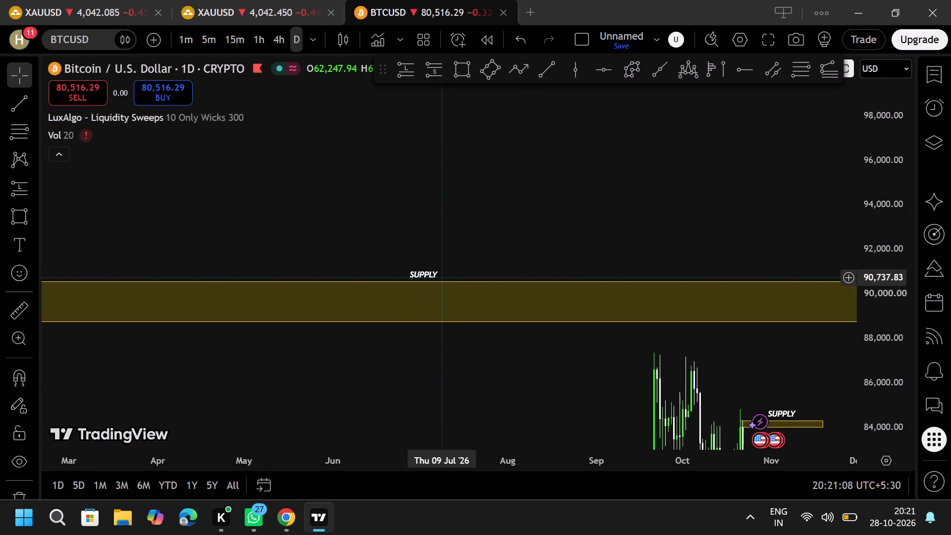
pyautogui.click(435, 274)
pyautogui.click(435, 274)
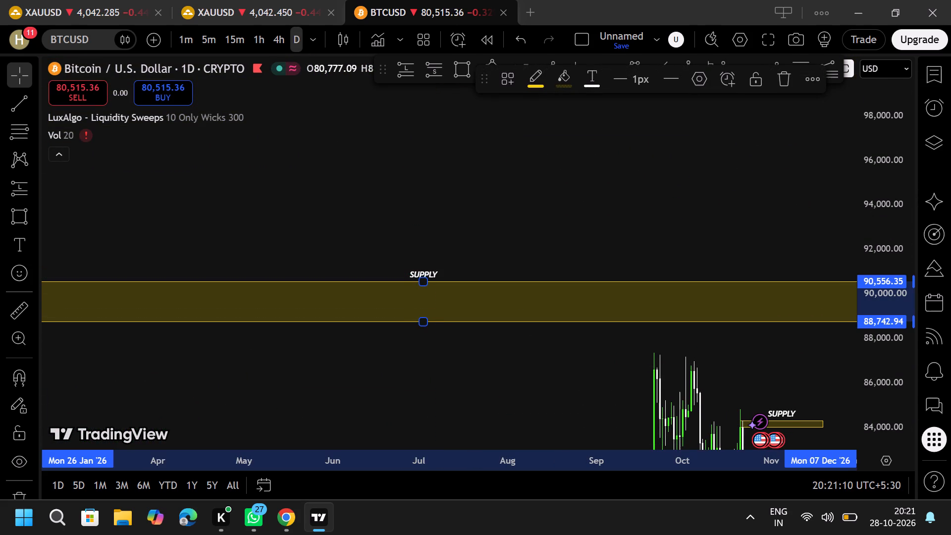
pyautogui.press('space')
pyautogui.write('1D')
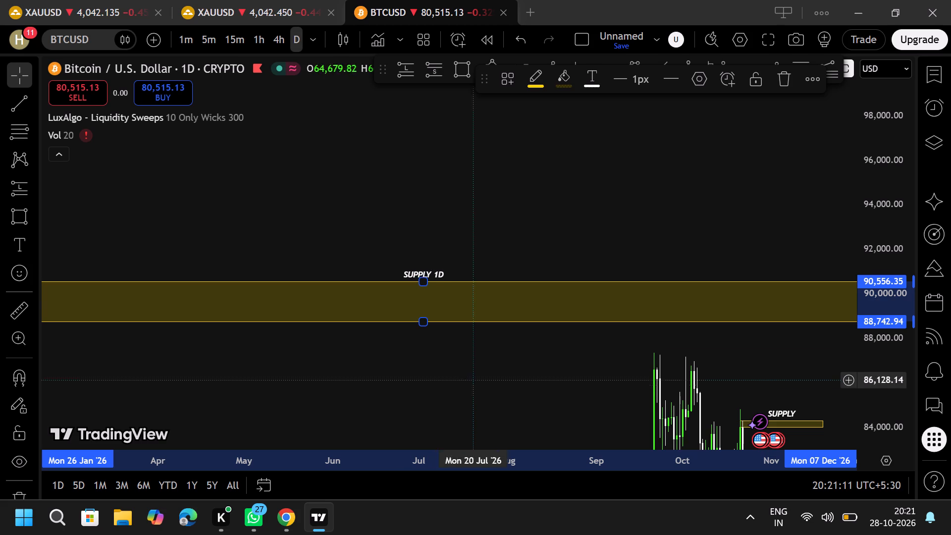
pyautogui.click(481, 396)
# Switch the BTCUSD chart to the 4-hour timeframe and compress the price scale to show both supply zones.
pyautogui.moveTo(481, 396); pyautogui.dragTo(394, 195)
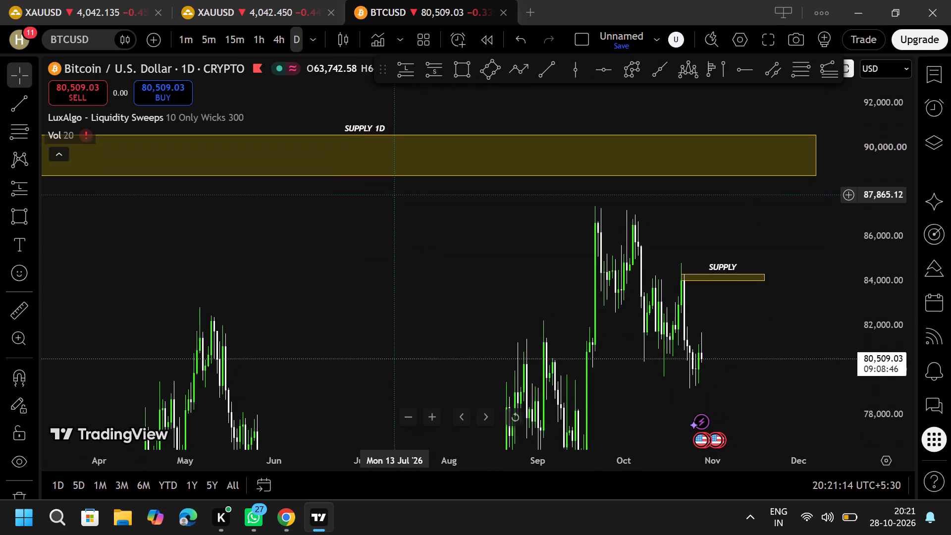
pyautogui.moveTo(407, 267); pyautogui.dragTo(447, 108)
pyautogui.click(275, 30)
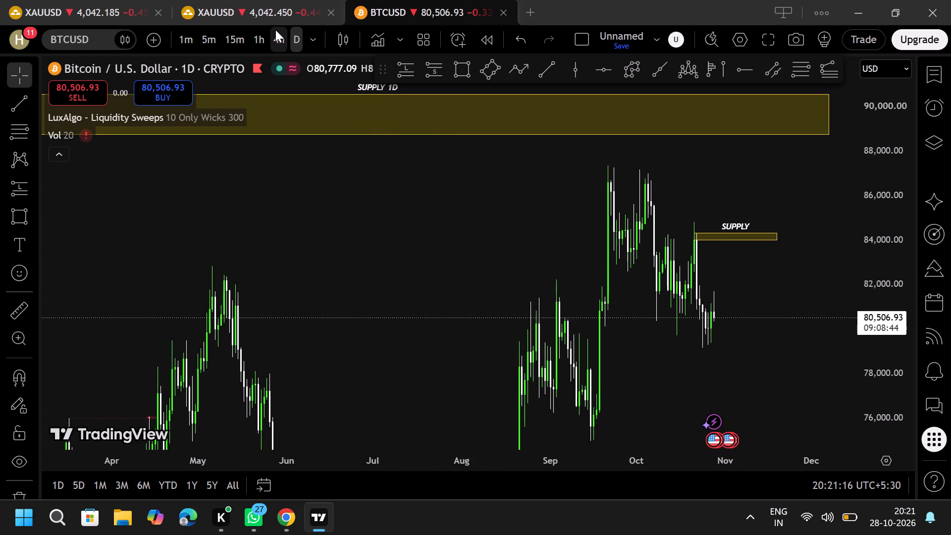
pyautogui.click(897, 166)
pyautogui.moveTo(897, 166); pyautogui.dragTo(915, 340)
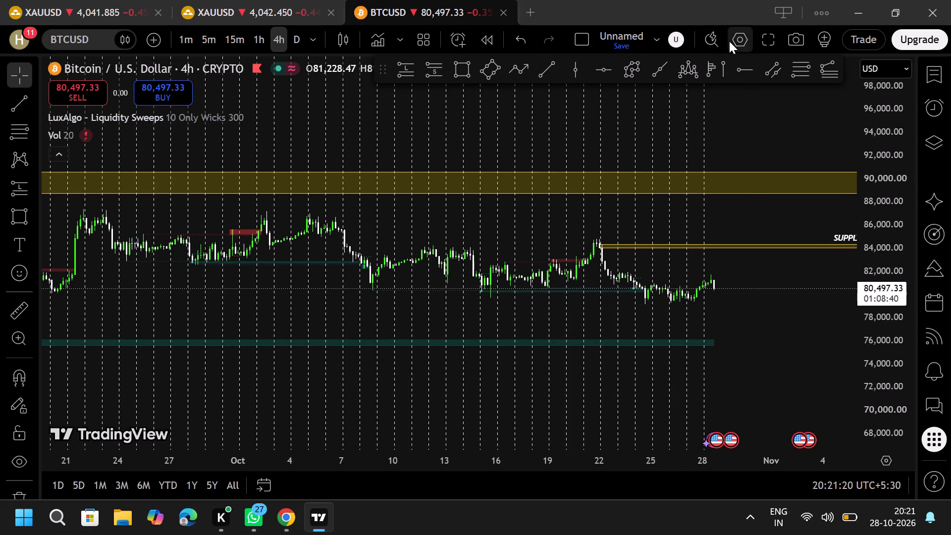
# Turn off session breaks in the BTCUSD chart settings.
pyautogui.click(738, 42)
pyautogui.click(439, 199)
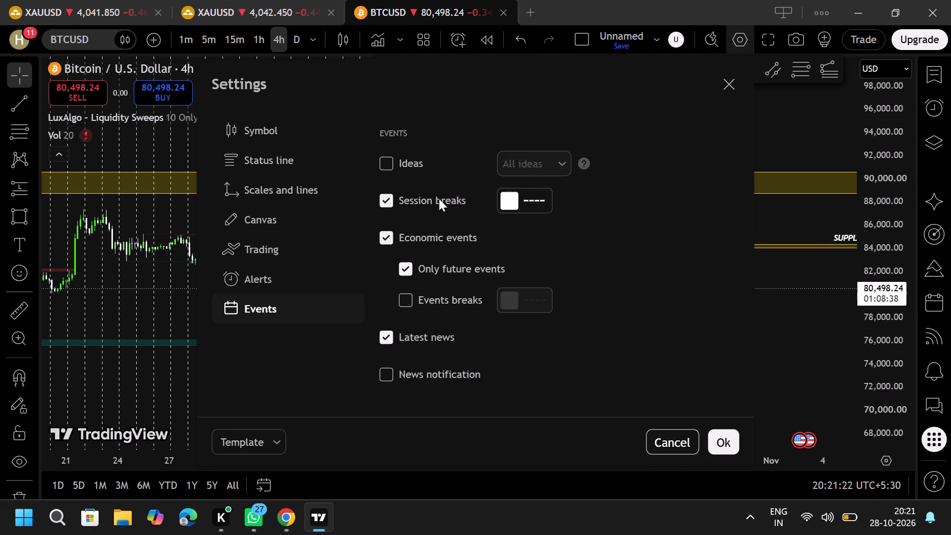
pyautogui.click(733, 91)
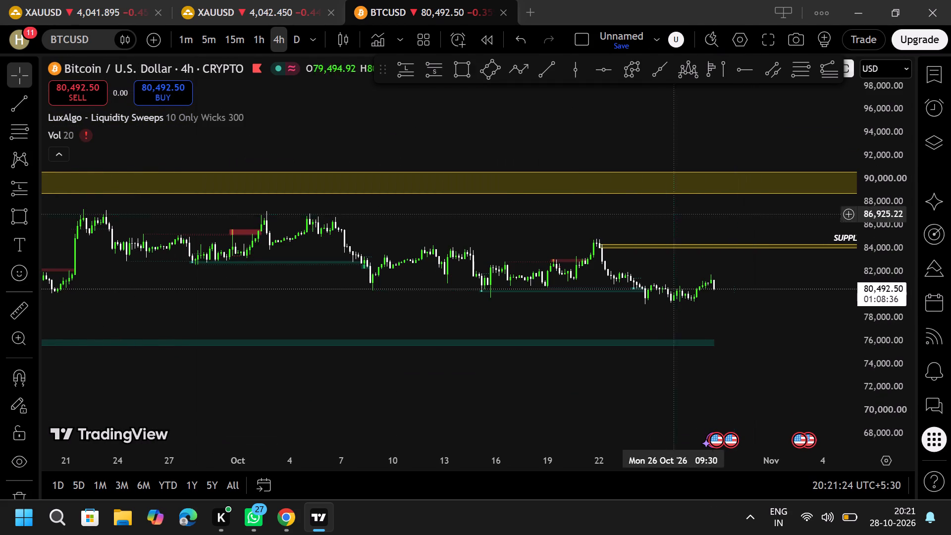
# Draw a rectangle from about 80,592 down to 80,097, starting at the 20 September swing low and ending about 20 October.
pyautogui.keyDown('ctrl'); pyautogui.scroll(-12, 617, 262); pyautogui.keyUp('ctrl')
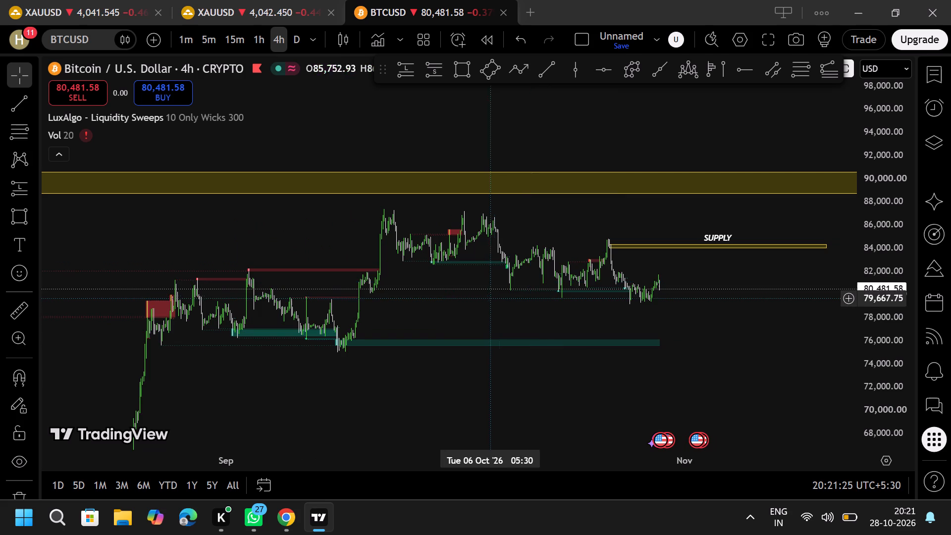
pyautogui.moveTo(489, 298); pyautogui.dragTo(559, 233)
pyautogui.keyDown('ctrl'); pyautogui.scroll(4, 559, 233); pyautogui.keyUp('ctrl')
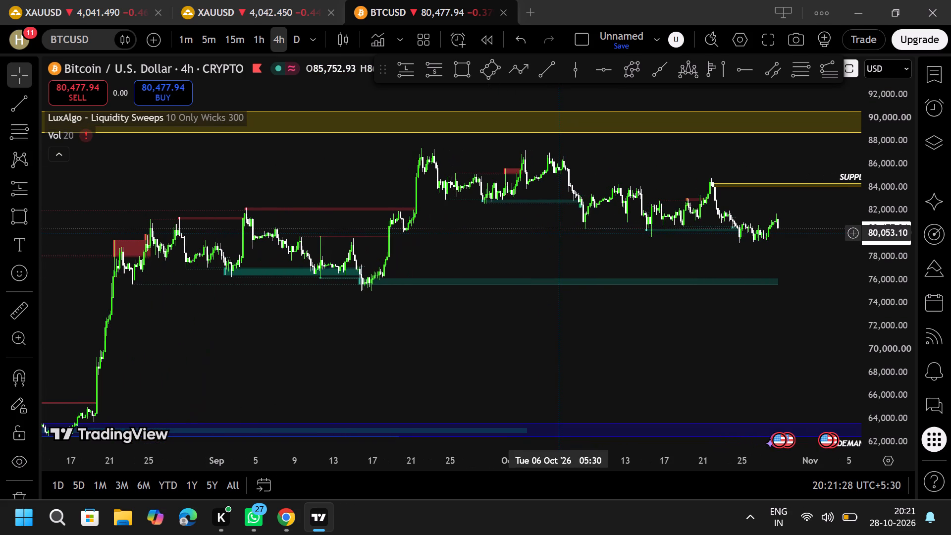
pyautogui.moveTo(879, 271); pyautogui.dragTo(807, 44)
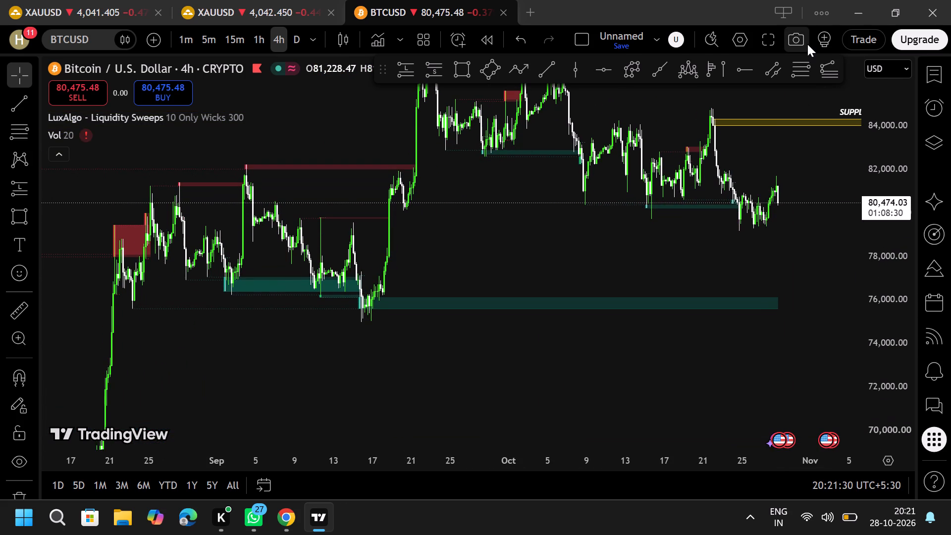
pyautogui.moveTo(874, 253); pyautogui.dragTo(811, 109)
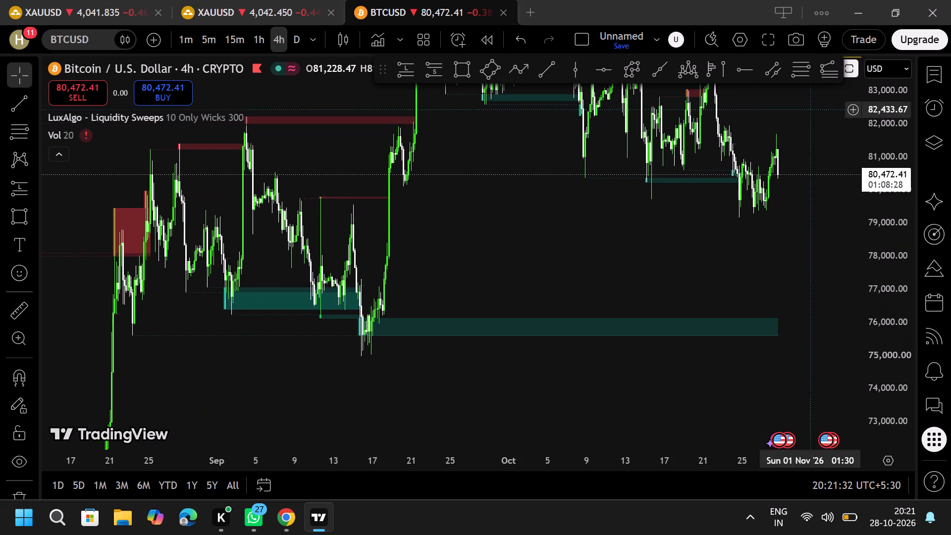
pyautogui.moveTo(581, 255); pyautogui.dragTo(552, 361)
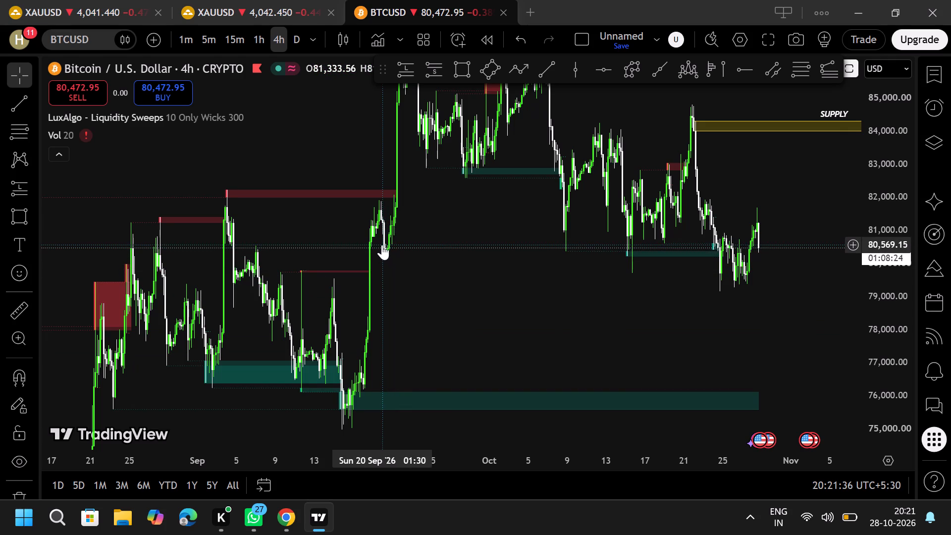
pyautogui.moveTo(382, 244); pyautogui.dragTo(343, 253)
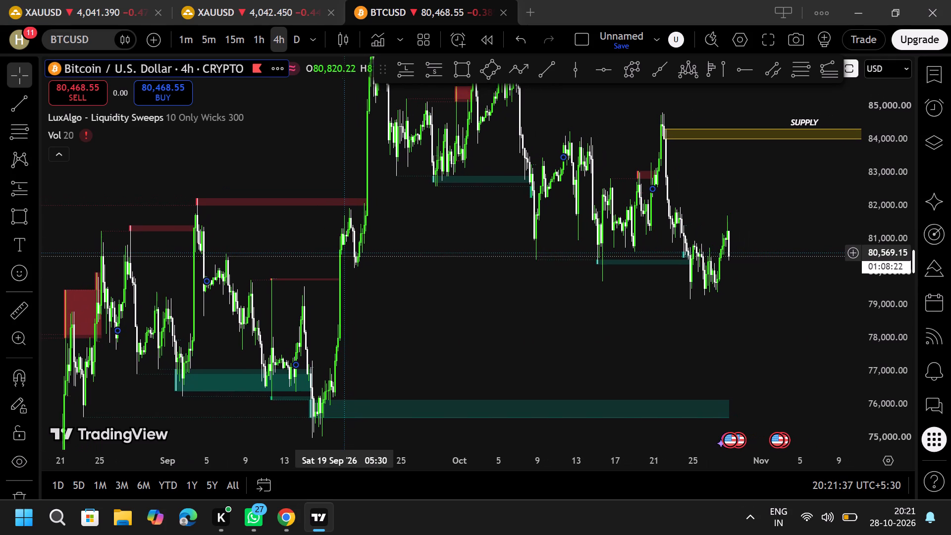
pyautogui.moveTo(343, 253); pyautogui.dragTo(342, 253)
pyautogui.click(342, 253)
pyautogui.click(442, 268)
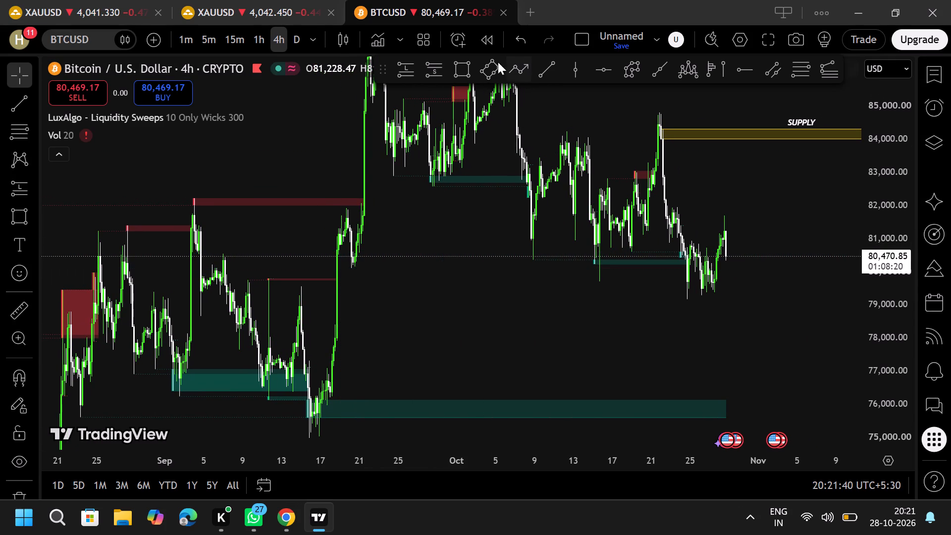
pyautogui.click(455, 71)
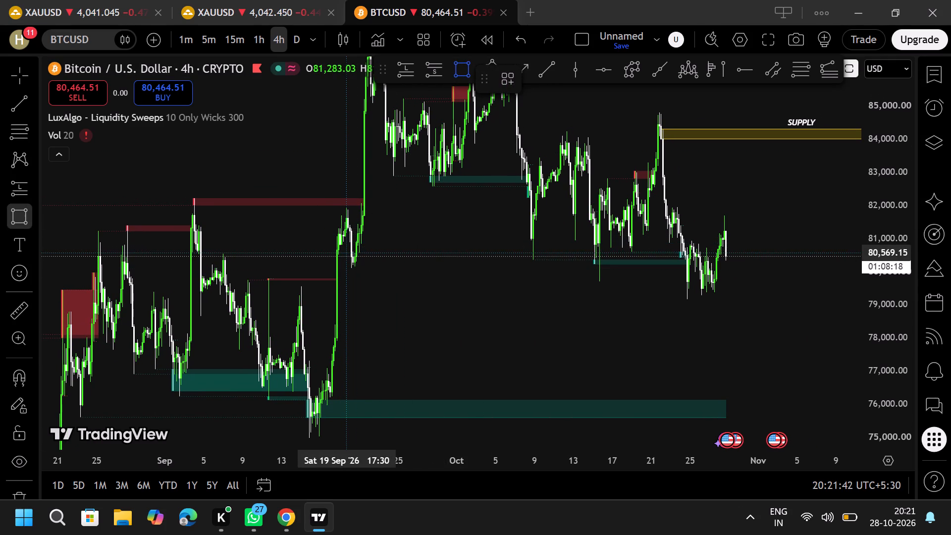
pyautogui.click(350, 252)
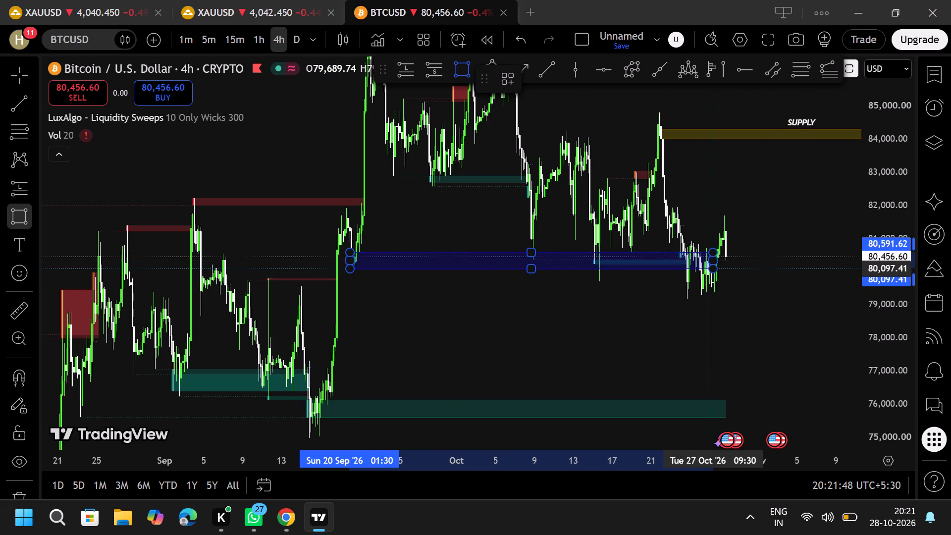
pyautogui.click(713, 268)
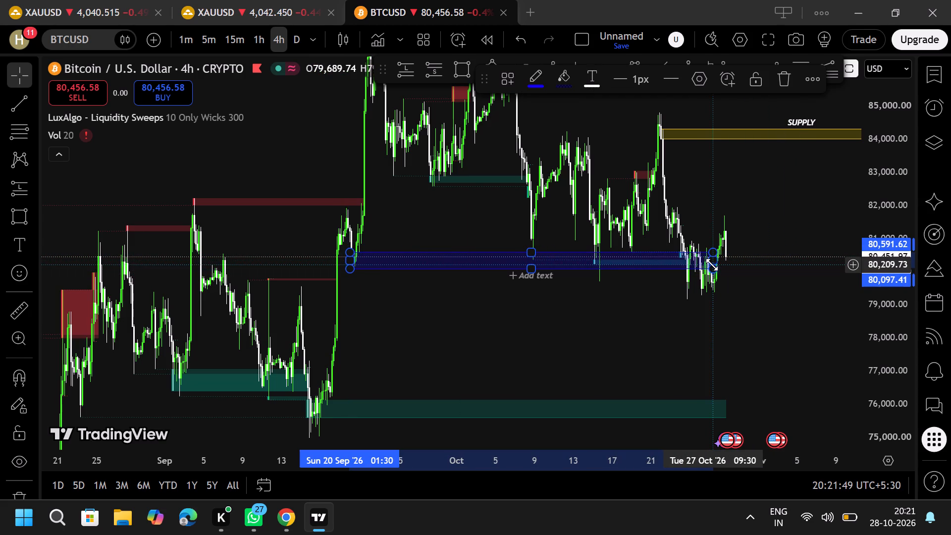
pyautogui.moveTo(714, 262); pyautogui.dragTo(641, 262)
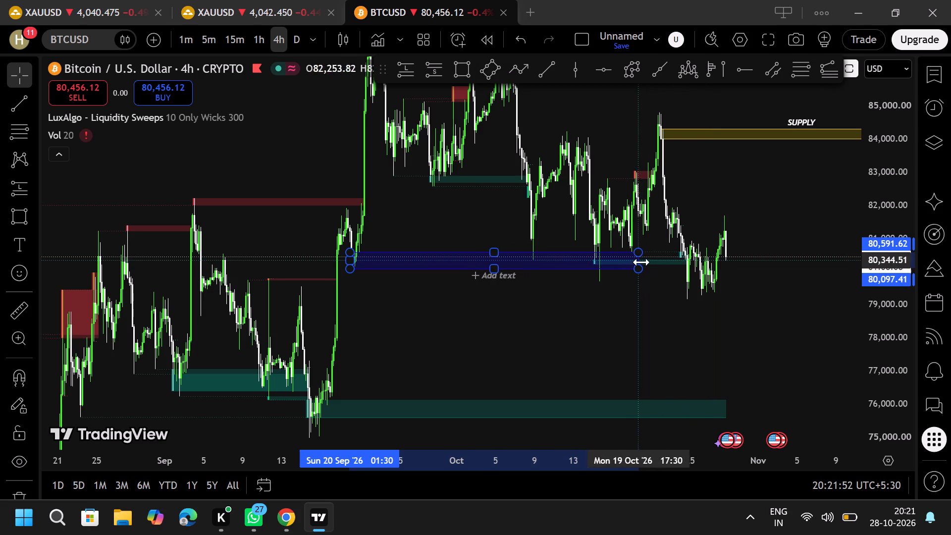
pyautogui.moveTo(641, 262); pyautogui.dragTo(647, 262)
# Apply the DEMAND template to the new rectangle near 80,000.
pyautogui.rightClick(647, 262)
pyautogui.click(695, 243)
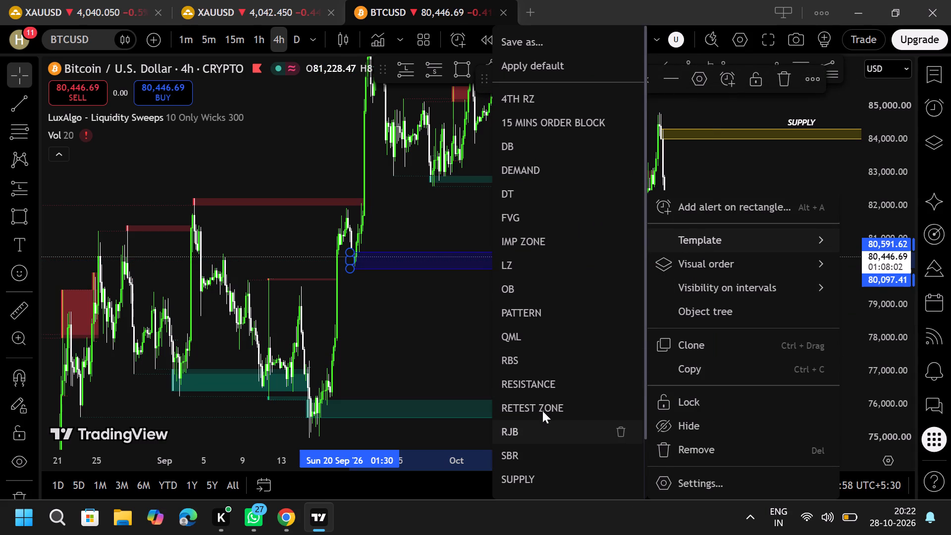
pyautogui.click(529, 162)
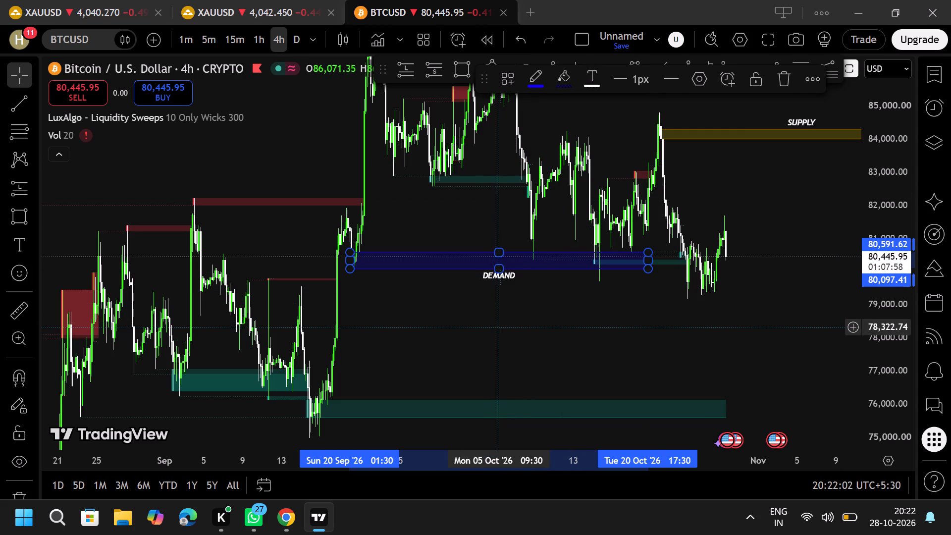
pyautogui.click(501, 327)
# Change the label of the demand zone near 80,000 to "DEMAND 4H", undoing any accidental move of the zone.
pyautogui.keyDown('ctrl'); pyautogui.scroll(9, 501, 327); pyautogui.keyUp('ctrl')
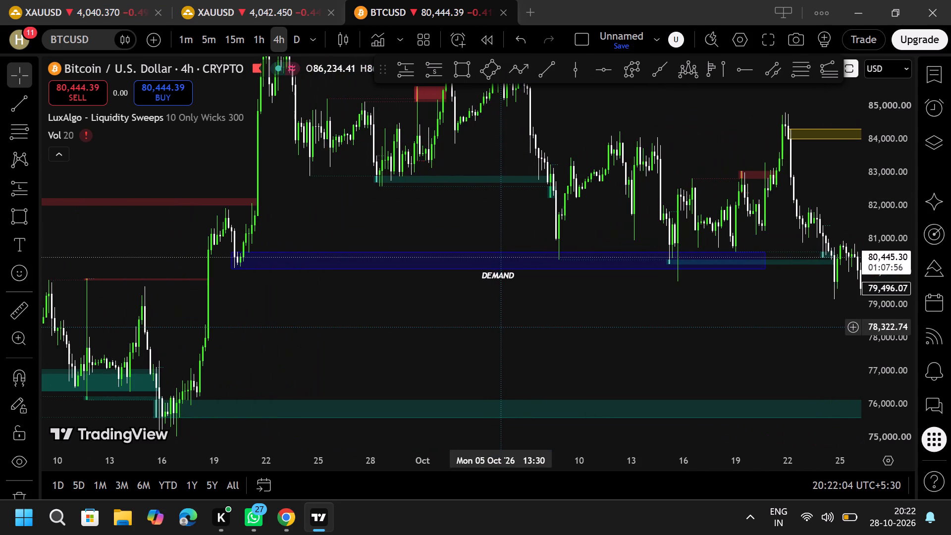
pyautogui.keyDown('ctrl'); pyautogui.scroll(-7, 501, 327); pyautogui.keyUp('ctrl')
pyautogui.click(508, 271)
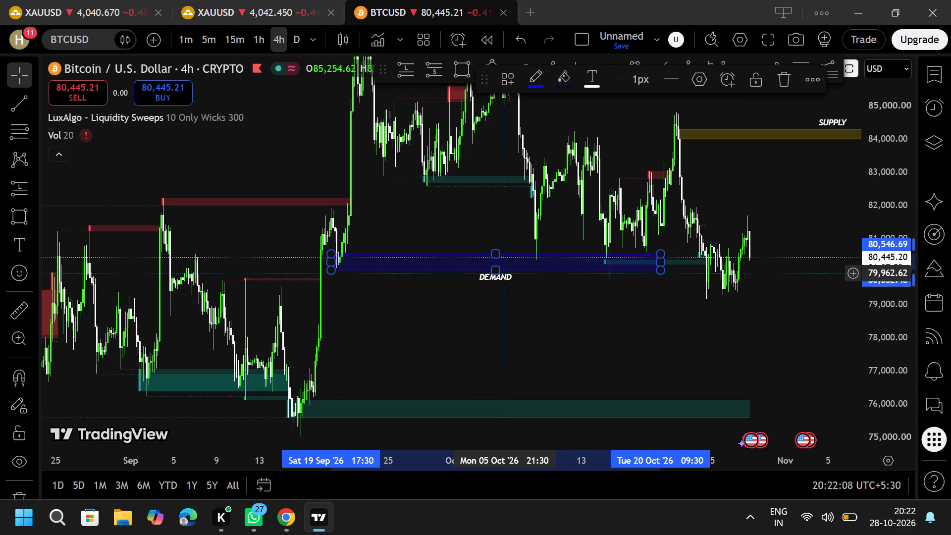
pyautogui.hotkey('ctrl', 'z')
pyautogui.click(519, 276)
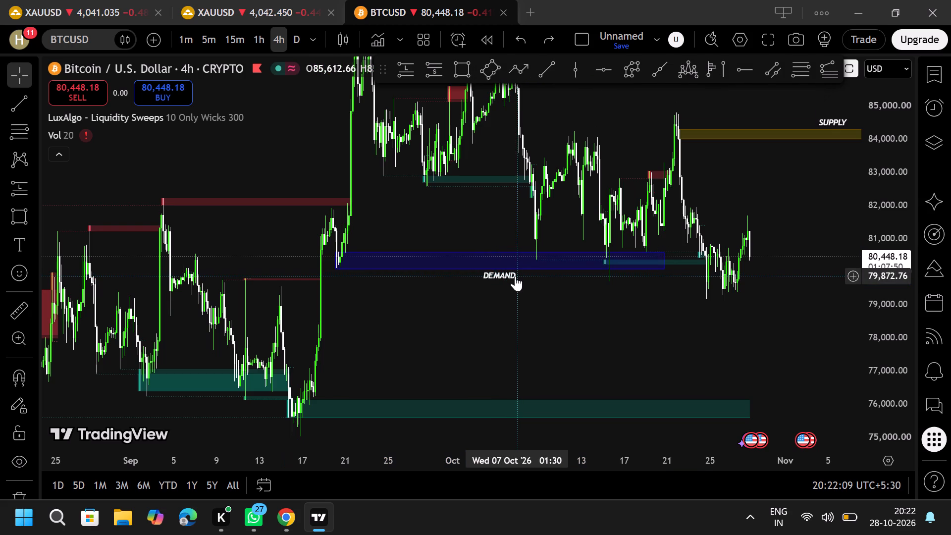
pyautogui.click(515, 276)
pyautogui.click(515, 276)
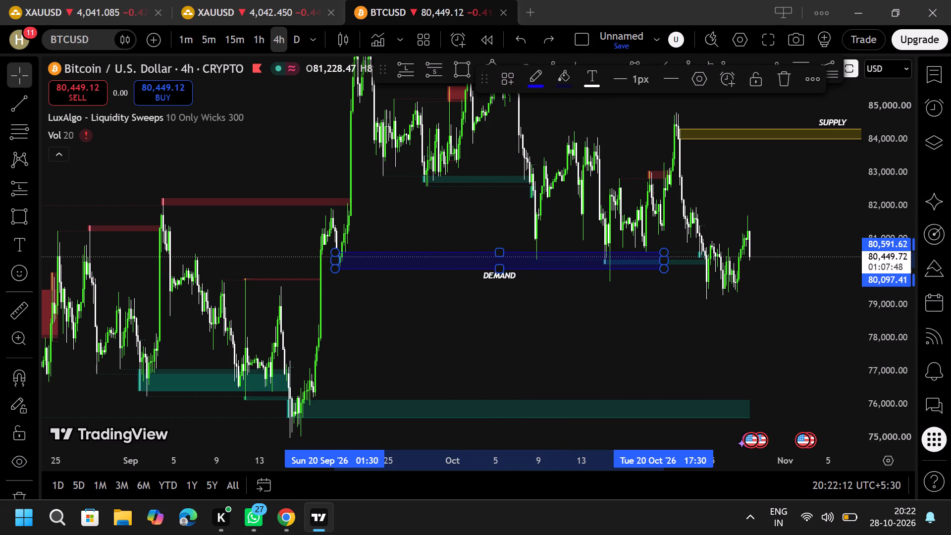
pyautogui.press('space')
pyautogui.press('space')
pyautogui.write('1')
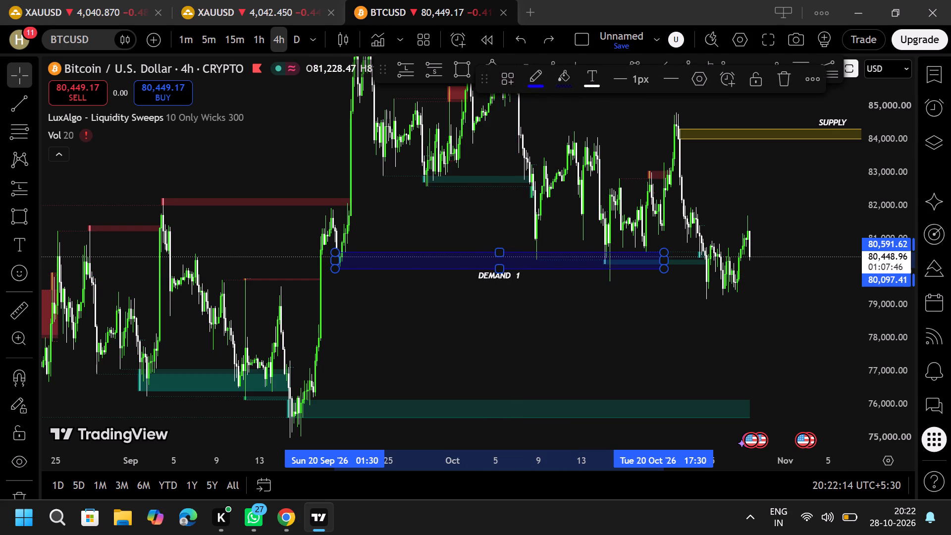
pyautogui.press('BackSpace')
pyautogui.write('4H')
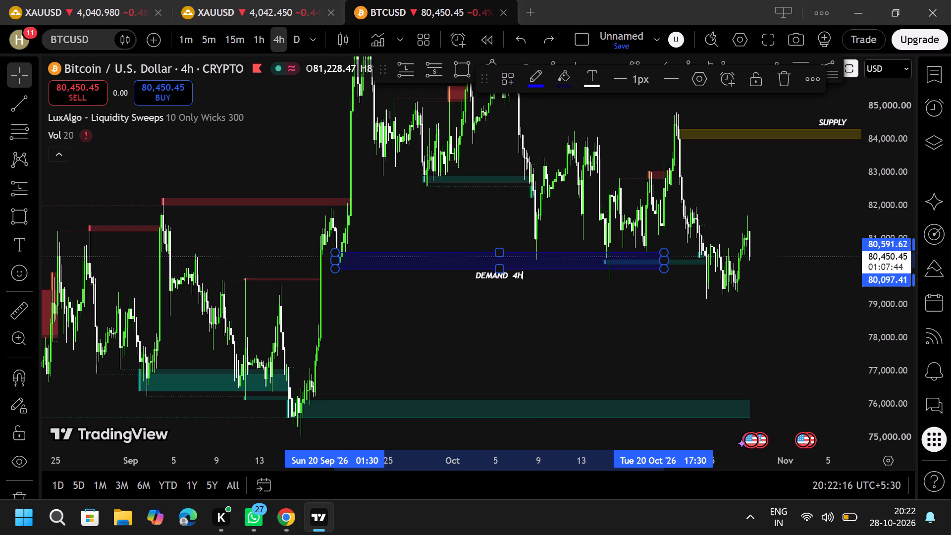
pyautogui.click(545, 308)
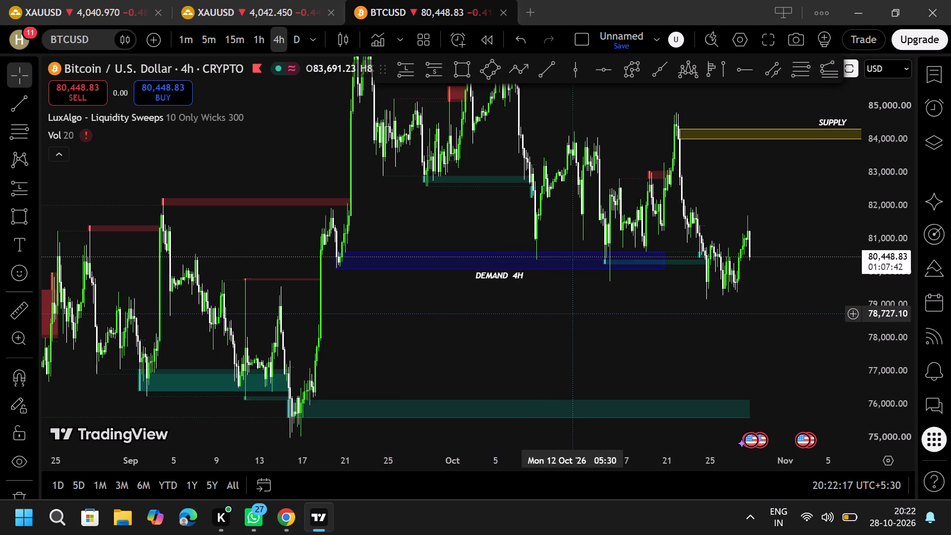
# Draw a rectangle over the swing highs from about 86,657 to 87,398, spanning 21 September to about 31 October.
pyautogui.moveTo(574, 314); pyautogui.dragTo(605, 198)
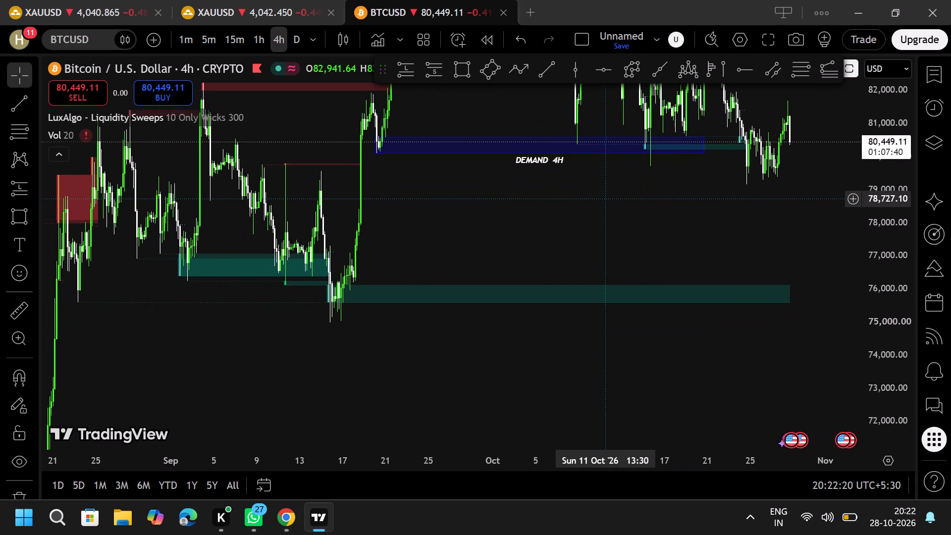
pyautogui.moveTo(605, 198); pyautogui.dragTo(606, 192)
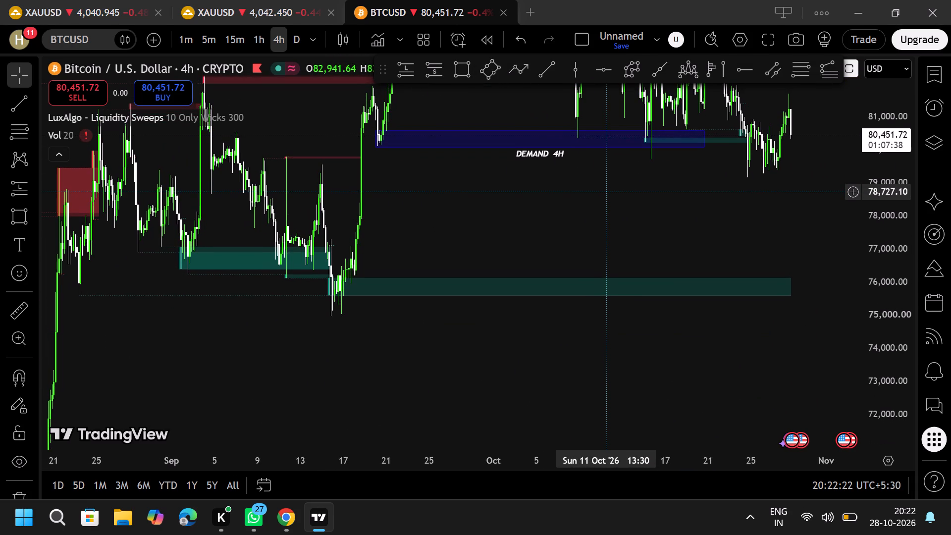
pyautogui.moveTo(606, 192); pyautogui.dragTo(513, 439)
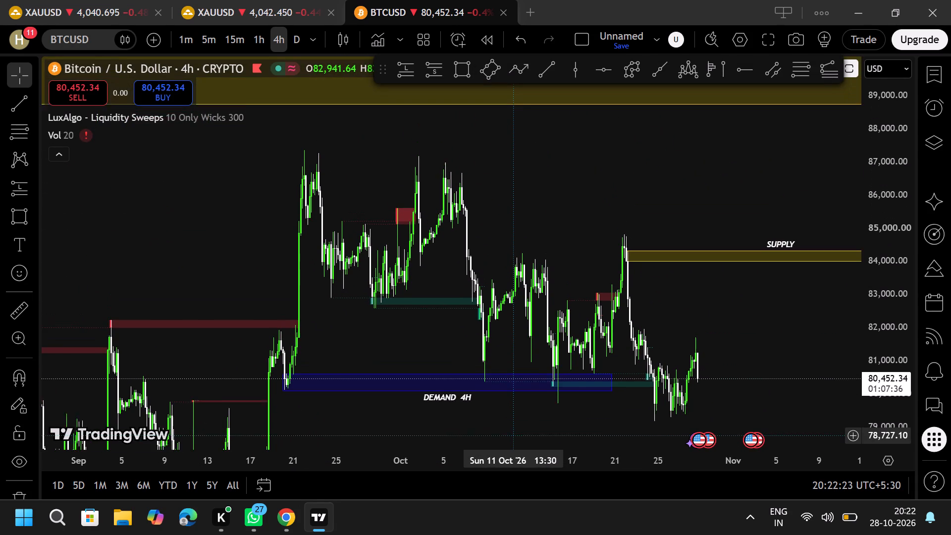
pyautogui.moveTo(513, 439); pyautogui.dragTo(513, 443)
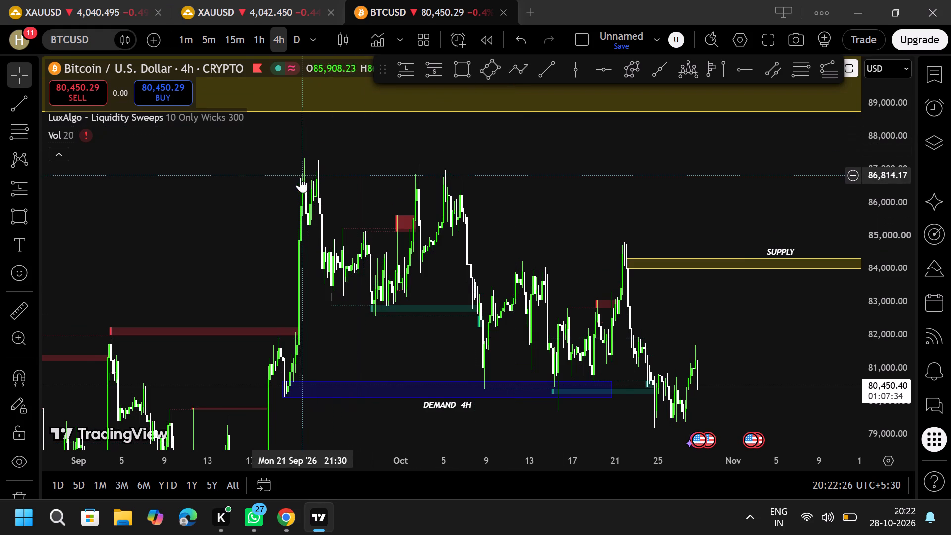
pyautogui.click(466, 66)
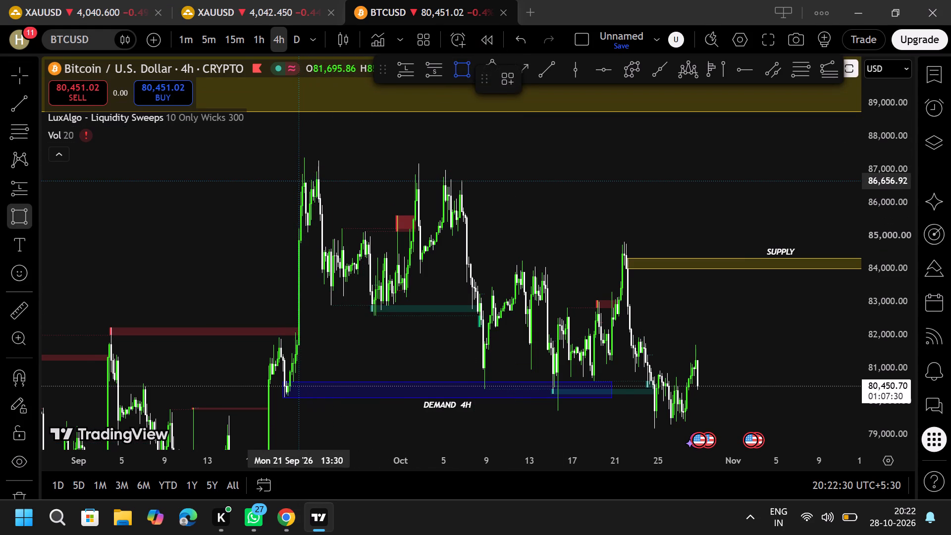
pyautogui.click(298, 181)
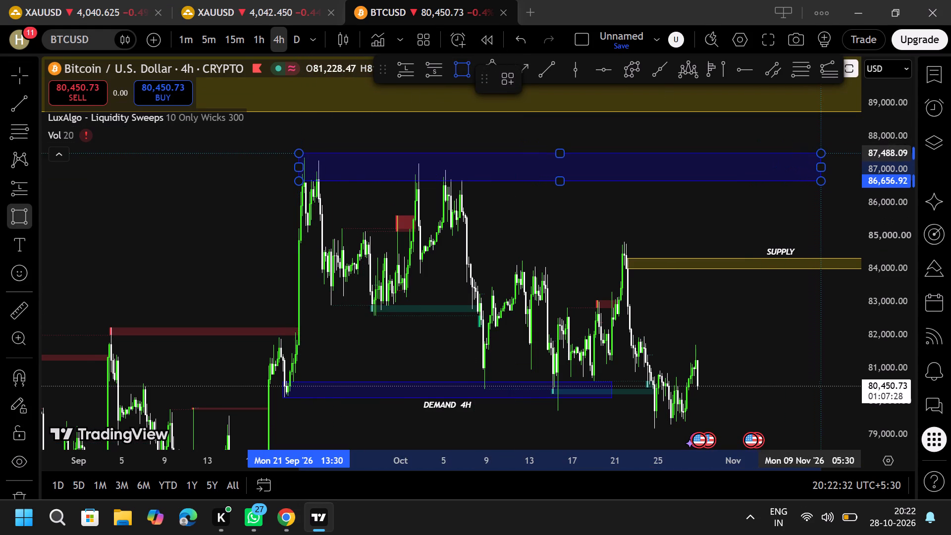
pyautogui.click(825, 157)
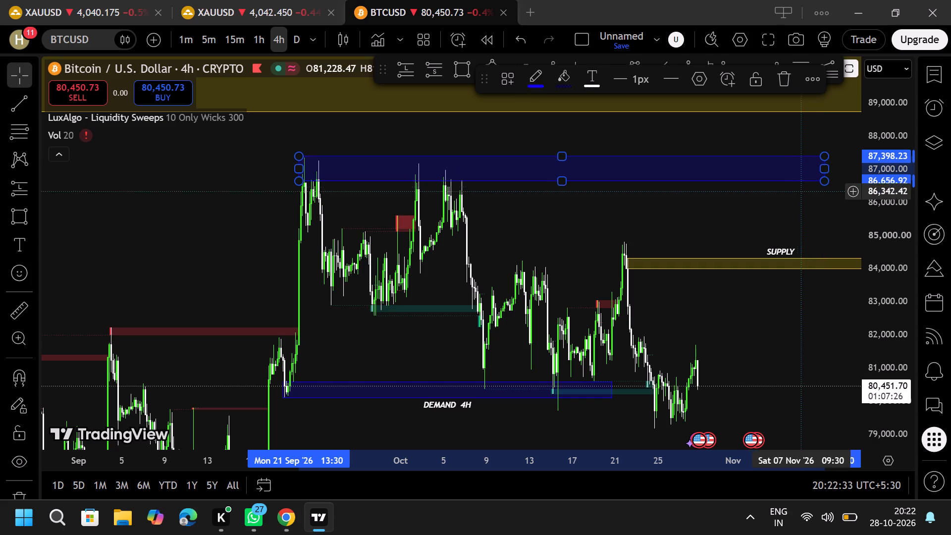
pyautogui.moveTo(798, 194); pyautogui.dragTo(631, 203)
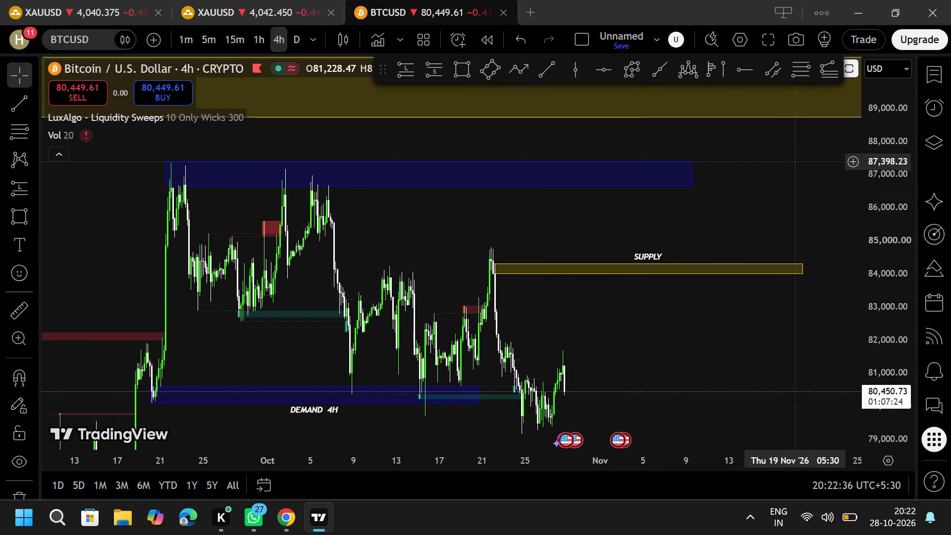
pyautogui.moveTo(693, 173); pyautogui.dragTo(666, 177)
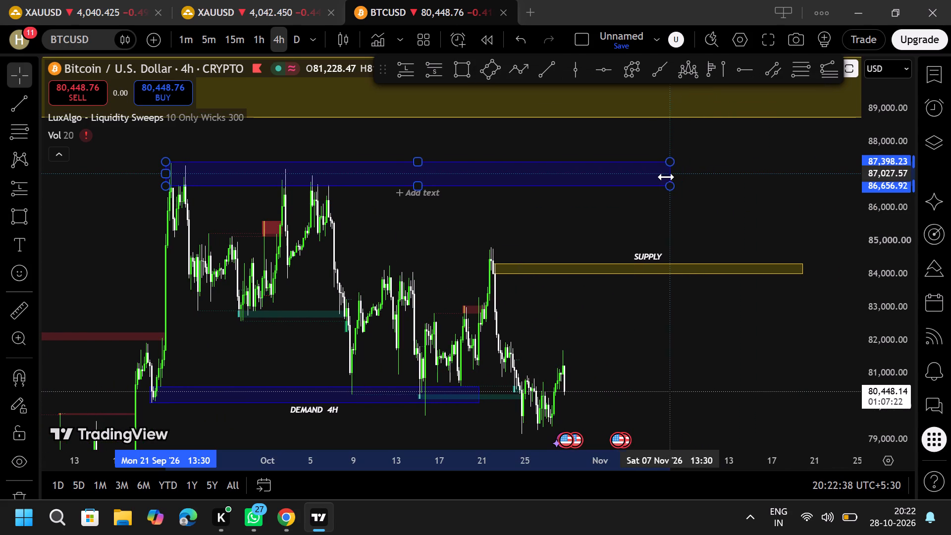
pyautogui.moveTo(666, 177); pyautogui.dragTo(593, 181)
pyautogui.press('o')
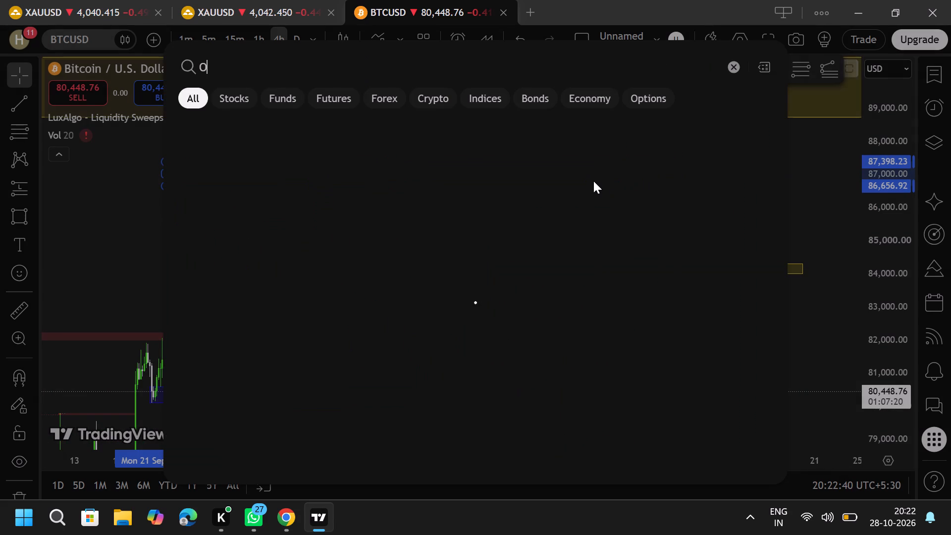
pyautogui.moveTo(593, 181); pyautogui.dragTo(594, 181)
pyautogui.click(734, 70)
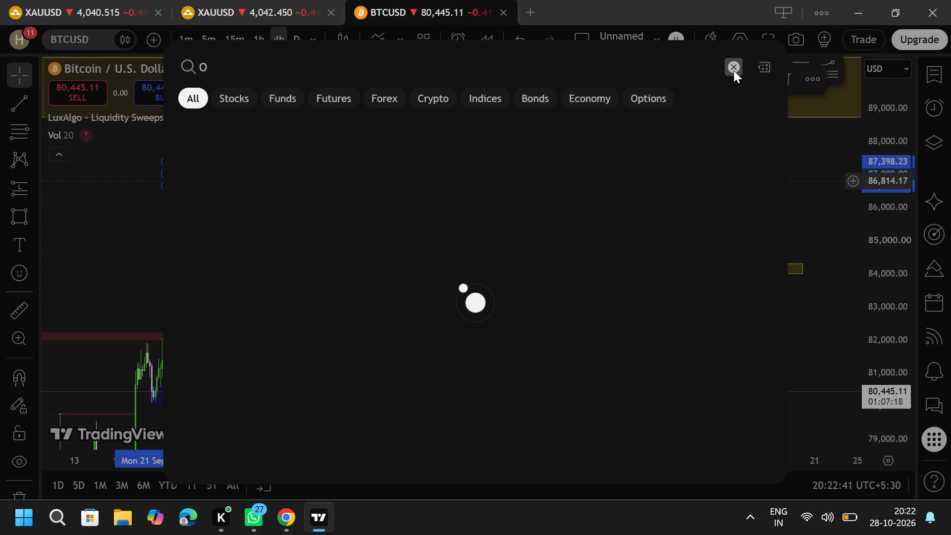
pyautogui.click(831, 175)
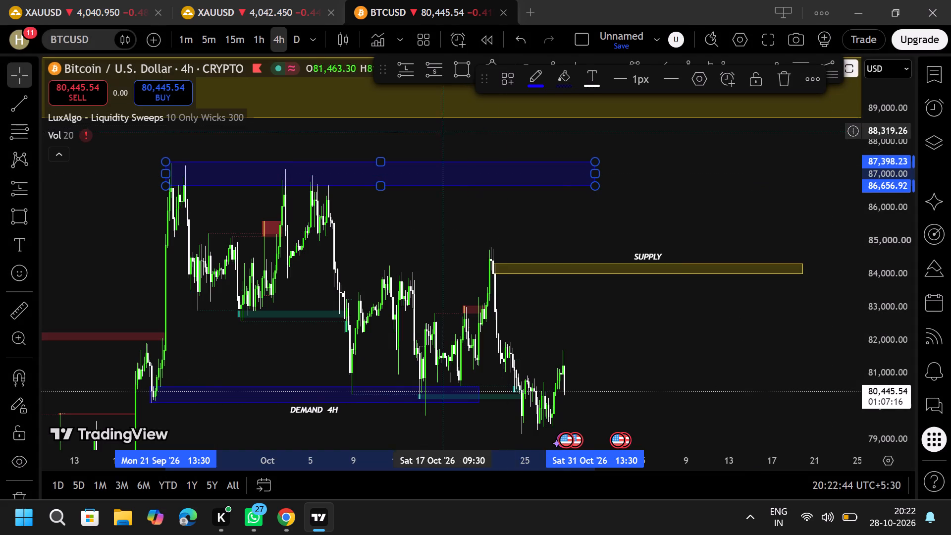
# Shorten the new rectangle over the swing highs near 87,000 so that it ends about 9 October.
pyautogui.moveTo(596, 173); pyautogui.dragTo(350, 203)
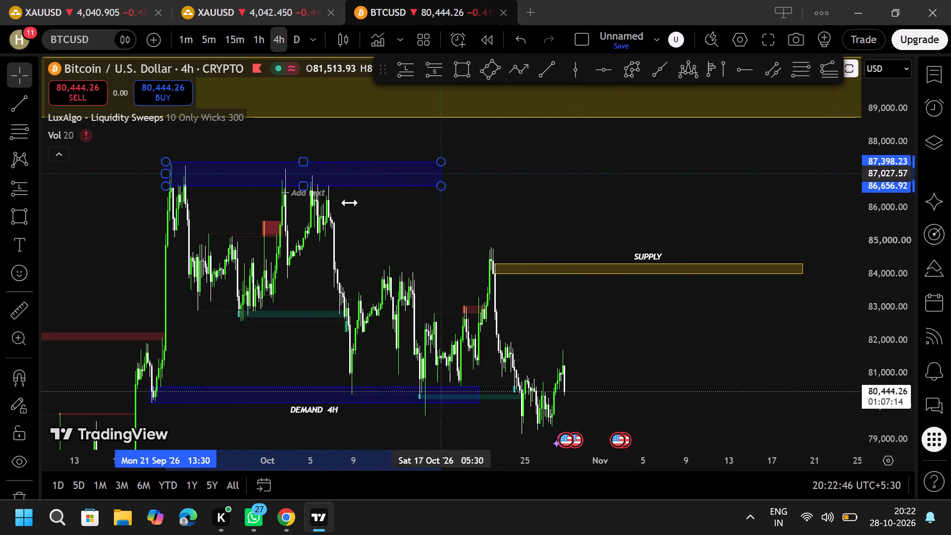
pyautogui.moveTo(350, 203); pyautogui.dragTo(356, 191)
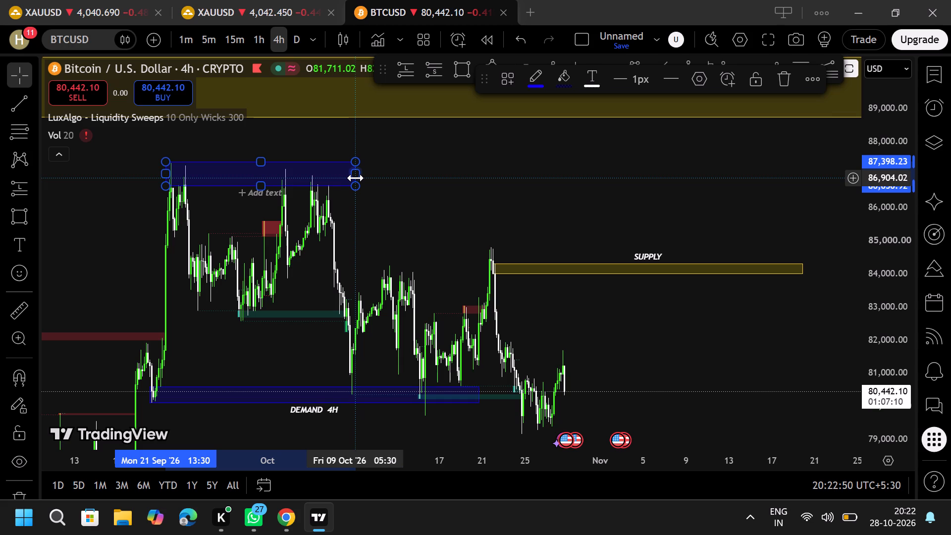
# Apply the SUPPORT template to the rectangle over the swing highs near 87,000.
pyautogui.rightClick(359, 175)
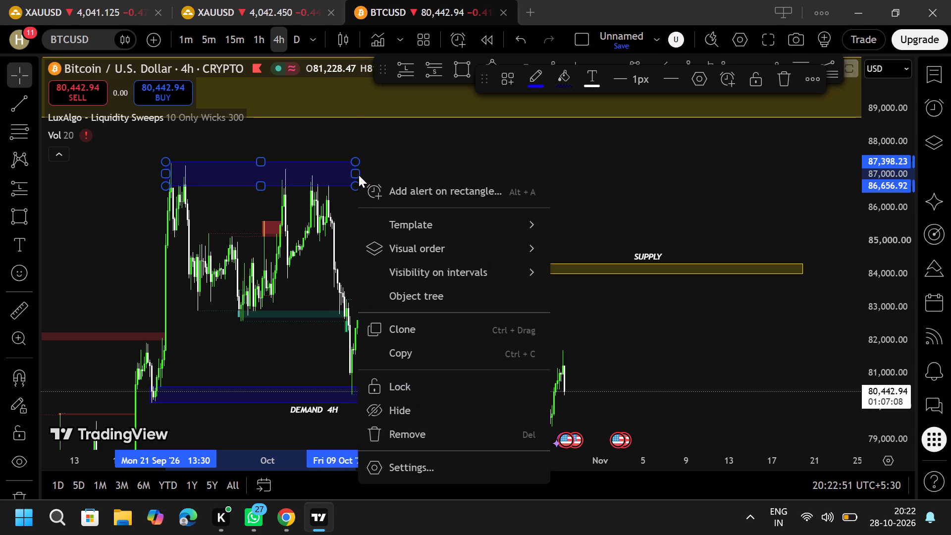
pyautogui.click(396, 221)
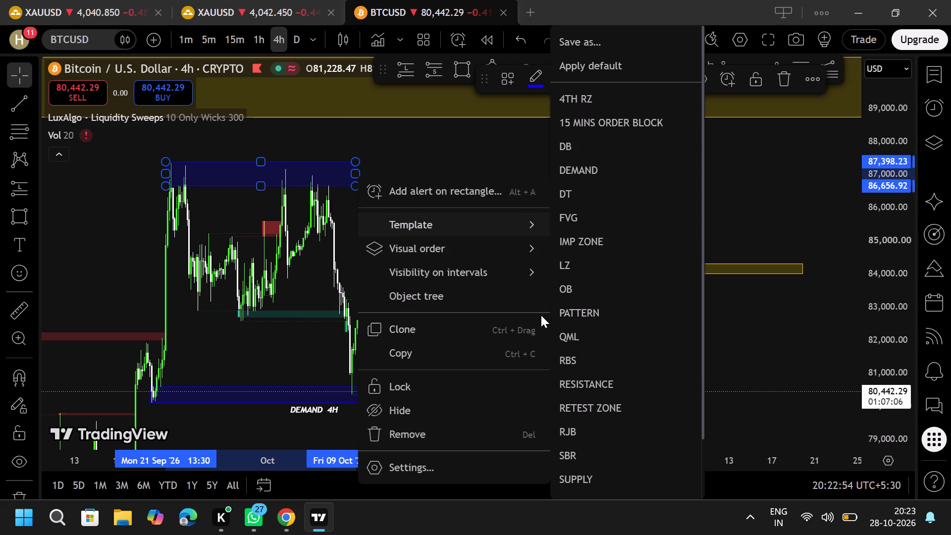
pyautogui.scroll(-20, 511, 325)
pyautogui.scroll(-1, 511, 325)
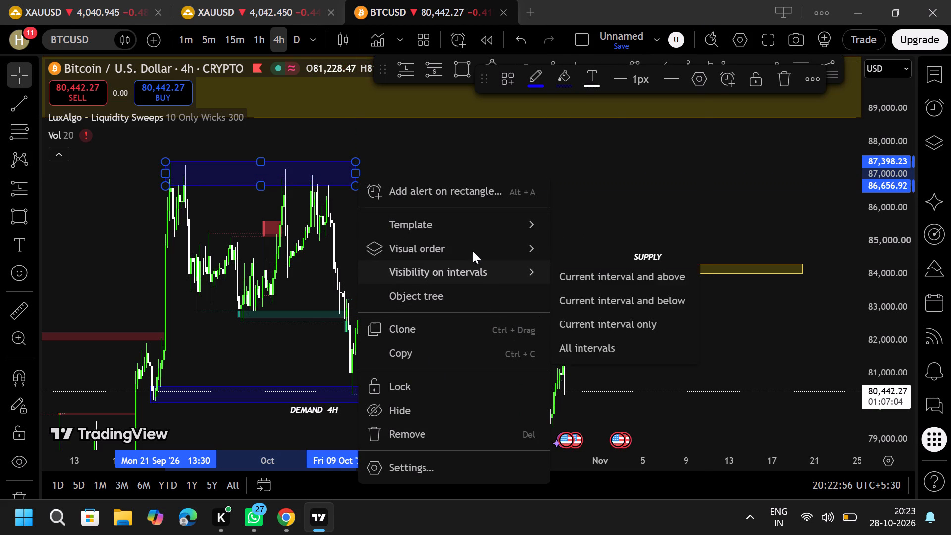
pyautogui.click(465, 224)
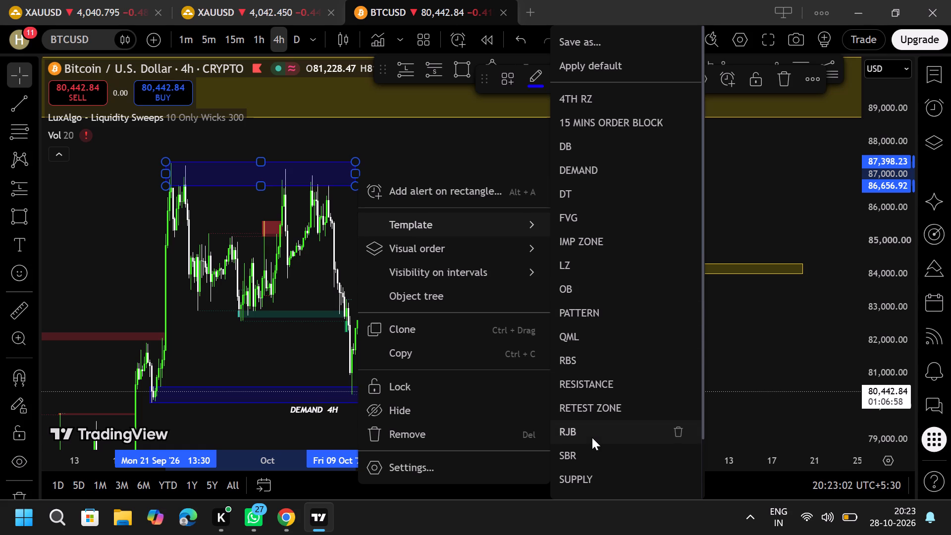
pyautogui.scroll(-15, 592, 437)
pyautogui.scroll(14, 600, 352)
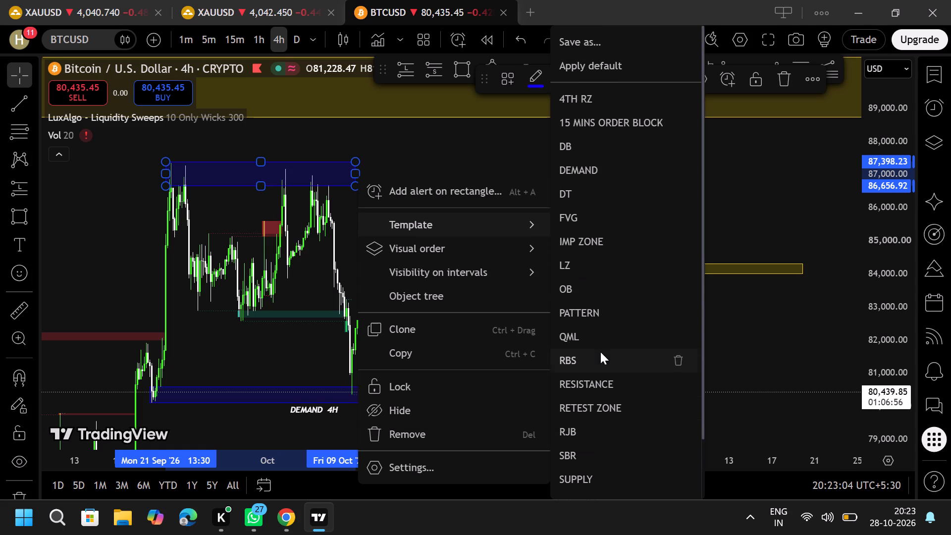
pyautogui.scroll(-20, 612, 291)
pyautogui.scroll(-1, 612, 291)
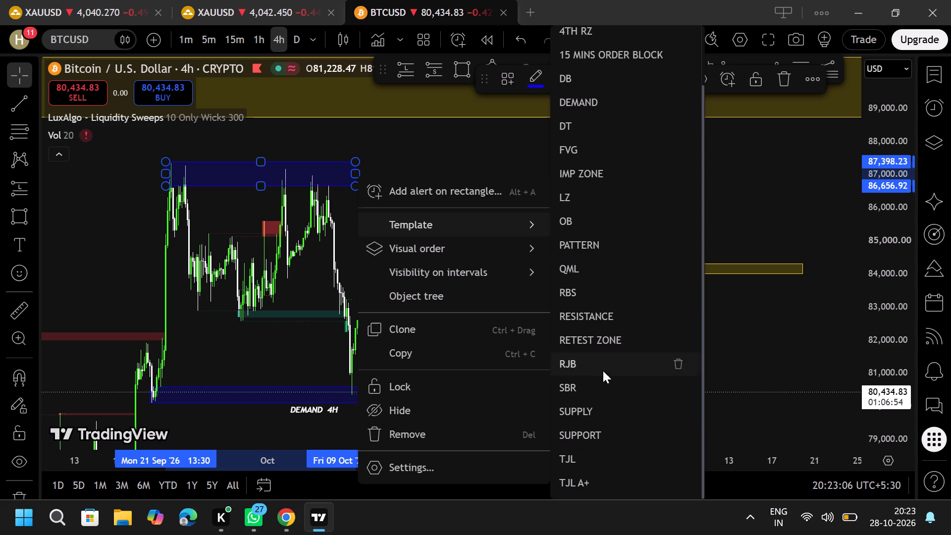
pyautogui.click(598, 431)
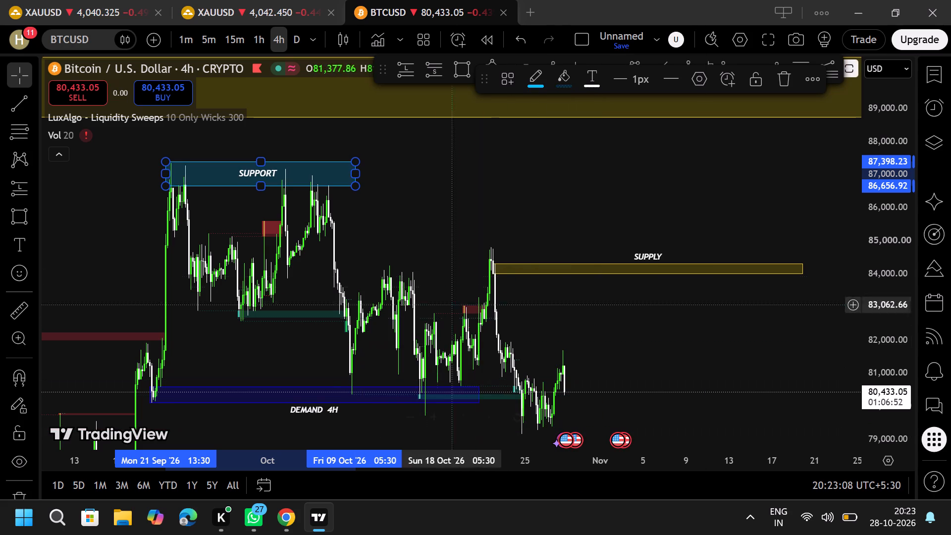
# Change the label of the support zone near 87,000 to "SUPPORT 4H".
pyautogui.moveTo(423, 271); pyautogui.dragTo(578, 157)
pyautogui.moveTo(578, 157); pyautogui.dragTo(577, 228)
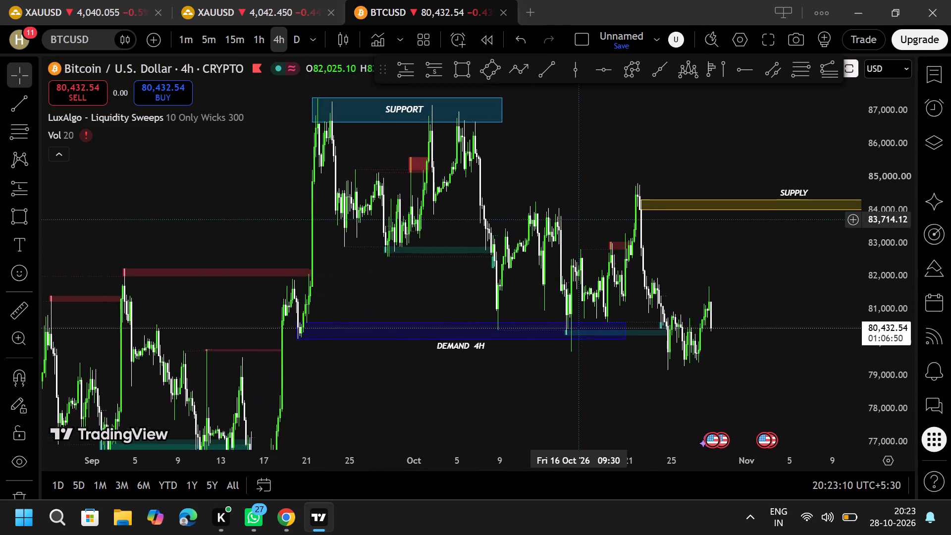
pyautogui.moveTo(577, 228); pyautogui.dragTo(570, 266)
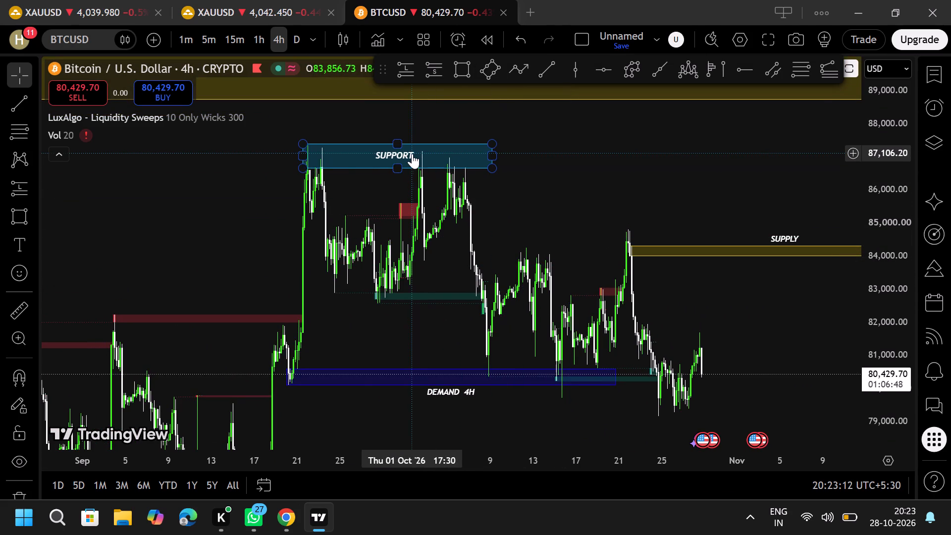
pyautogui.click(412, 154)
pyautogui.click(412, 154)
pyautogui.write('4H')
pyautogui.click(437, 263)
# Switch the BTCUSD chart to the 1-hour timeframe.
pyautogui.moveTo(437, 263); pyautogui.dragTo(341, 209)
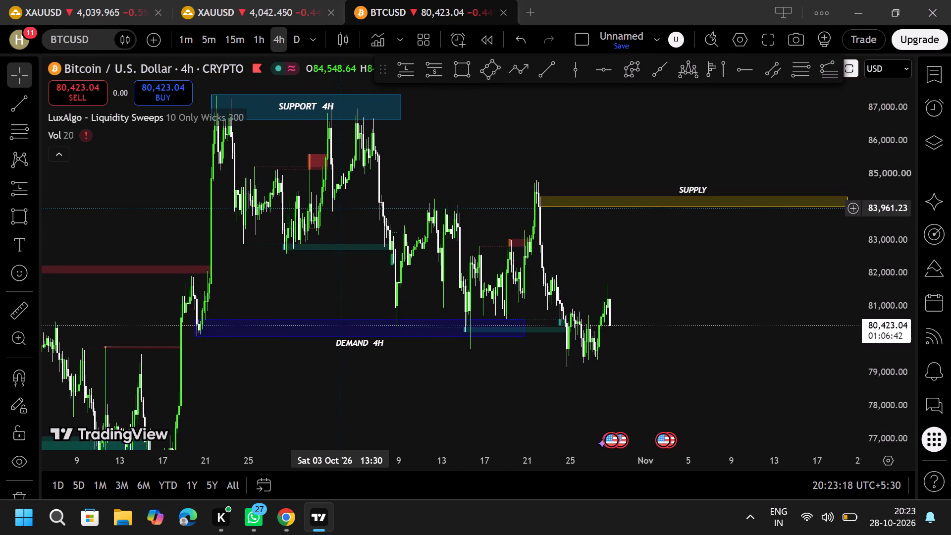
pyautogui.keyDown('ctrl'); pyautogui.scroll(3, 341, 209); pyautogui.keyUp('ctrl')
pyautogui.moveTo(527, 231); pyautogui.dragTo(439, 228)
pyautogui.moveTo(538, 237); pyautogui.dragTo(471, 241)
pyautogui.keyDown('ctrl'); pyautogui.scroll(1, 471, 241); pyautogui.keyUp('ctrl')
pyautogui.keyDown('ctrl'); pyautogui.scroll(-3, 471, 241); pyautogui.keyUp('ctrl')
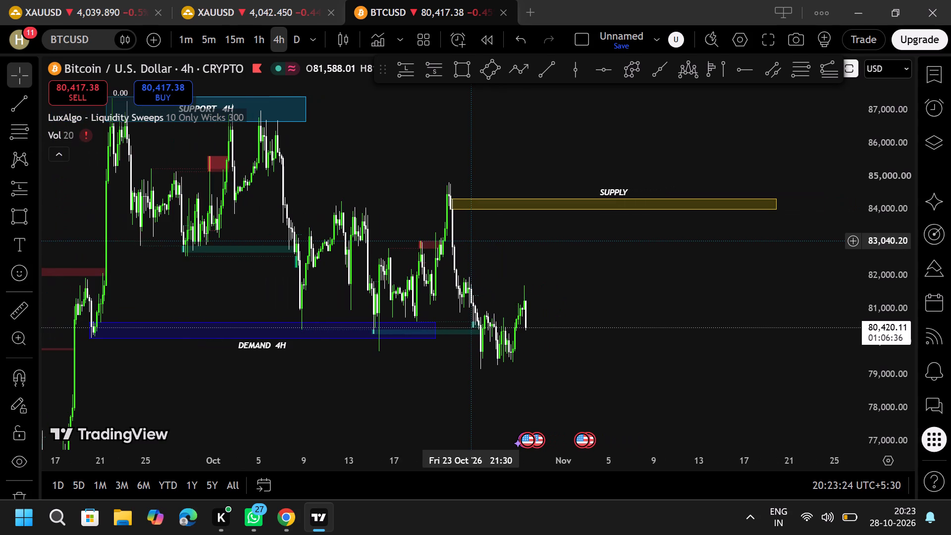
pyautogui.click(251, 37)
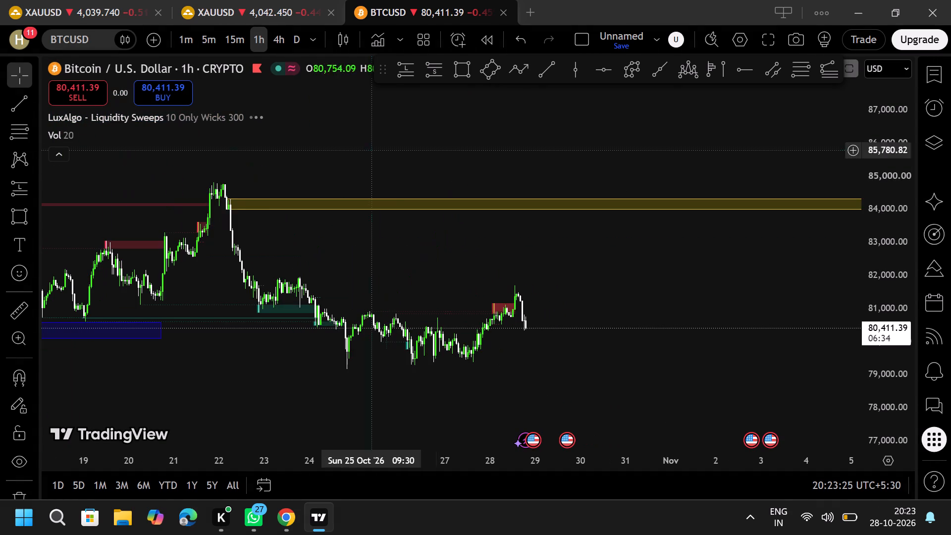
# Examine October's 1-hour price action around the 4H support, supply and 4H demand zones.
pyautogui.keyDown('ctrl'); pyautogui.scroll(-13, 404, 213); pyautogui.keyUp('ctrl')
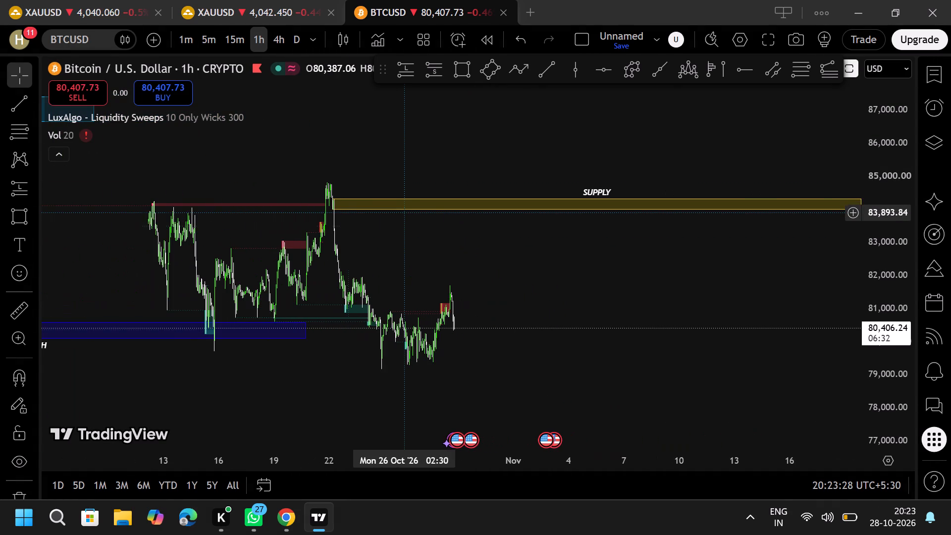
pyautogui.moveTo(282, 242); pyautogui.dragTo(549, 247)
pyautogui.keyDown('ctrl'); pyautogui.scroll(5, 549, 247); pyautogui.keyUp('ctrl')
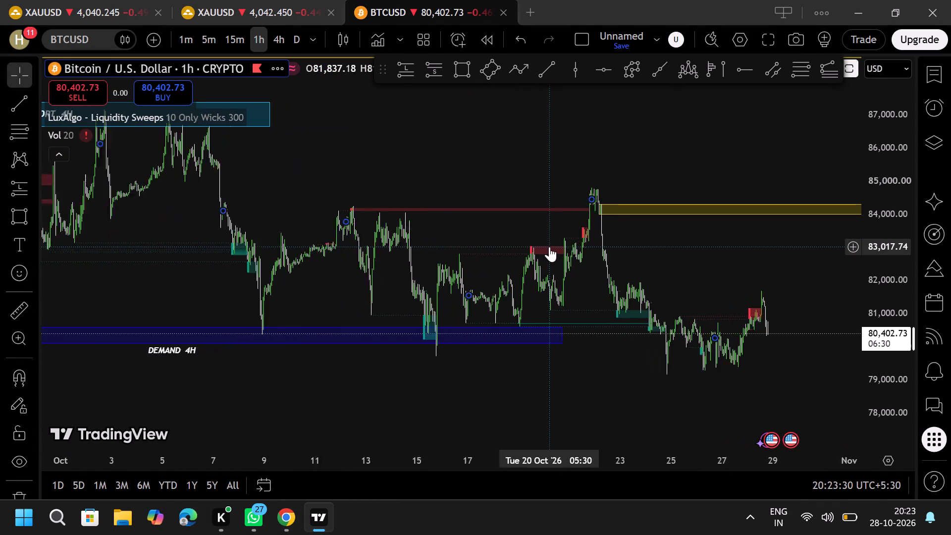
pyautogui.keyDown('ctrl'); pyautogui.scroll(9, 549, 247); pyautogui.keyUp('ctrl')
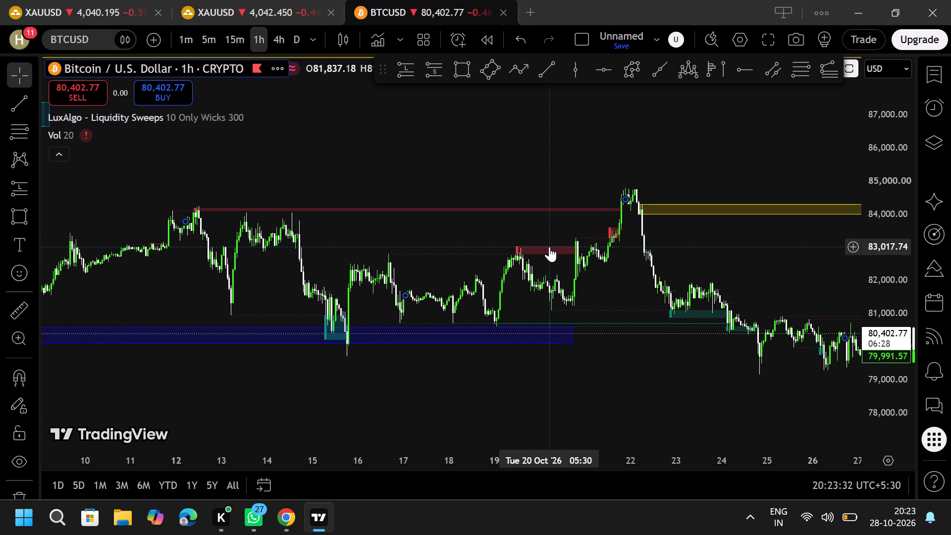
pyautogui.hscroll(-5, 549, 247)
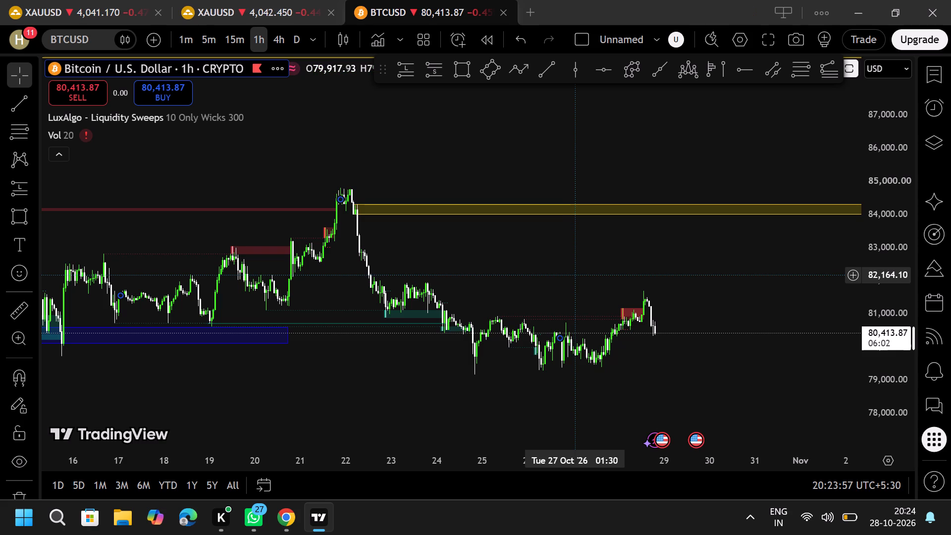
pyautogui.keyDown('ctrl'); pyautogui.scroll(-5, 574, 275); pyautogui.keyUp('ctrl')
pyautogui.hscroll(8, 574, 275)
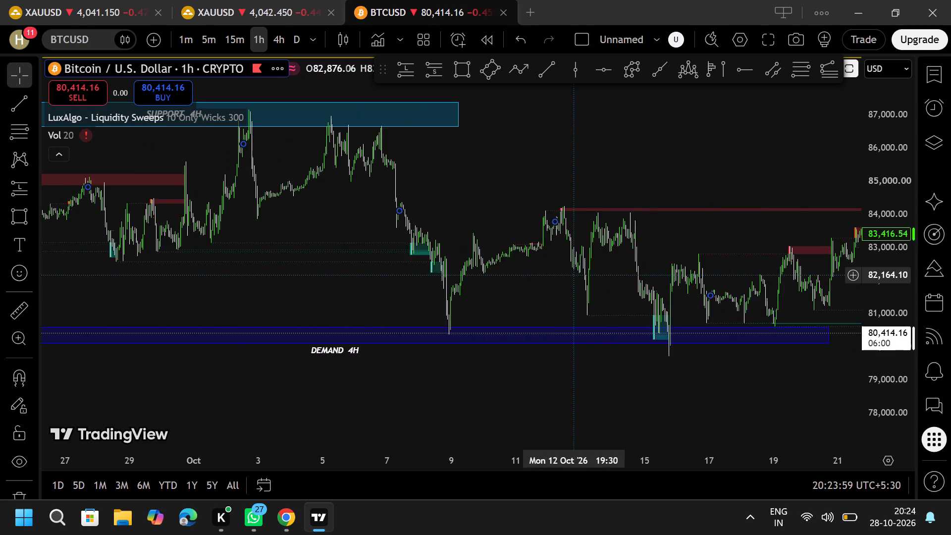
pyautogui.hscroll(-7, 574, 275)
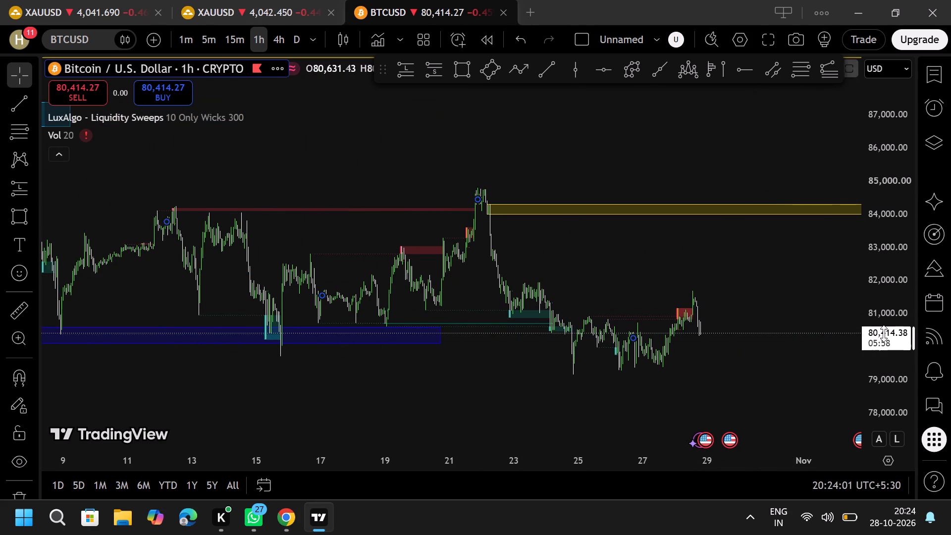
# Draw a rectangle under the late-October lows from about 79,537 down to 79,156, spanning 24 October to about 31 October.
pyautogui.moveTo(884, 333); pyautogui.dragTo(808, 172)
pyautogui.keyDown('ctrl'); pyautogui.scroll(8, 686, 231); pyautogui.keyUp('ctrl')
pyautogui.moveTo(686, 231); pyautogui.dragTo(622, 92)
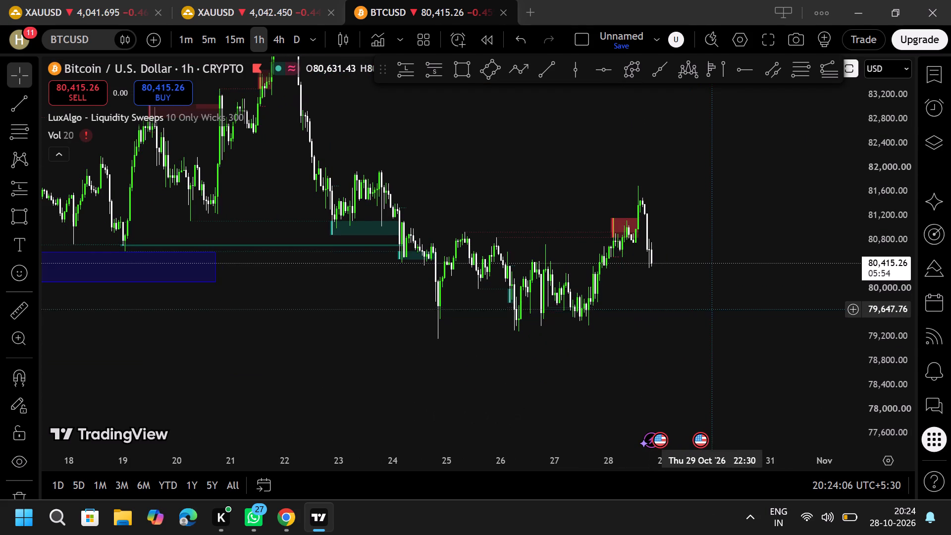
pyautogui.click(465, 69)
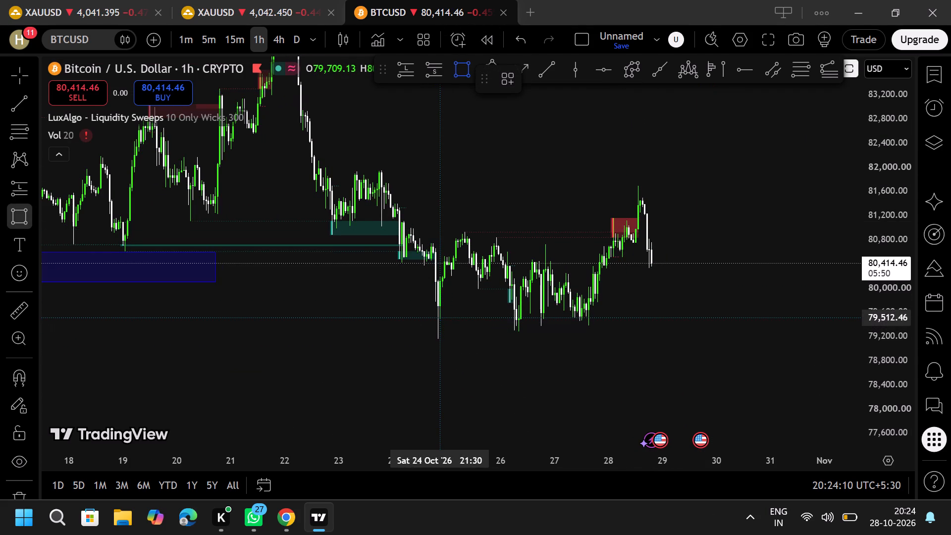
pyautogui.moveTo(438, 316); pyautogui.dragTo(679, 331)
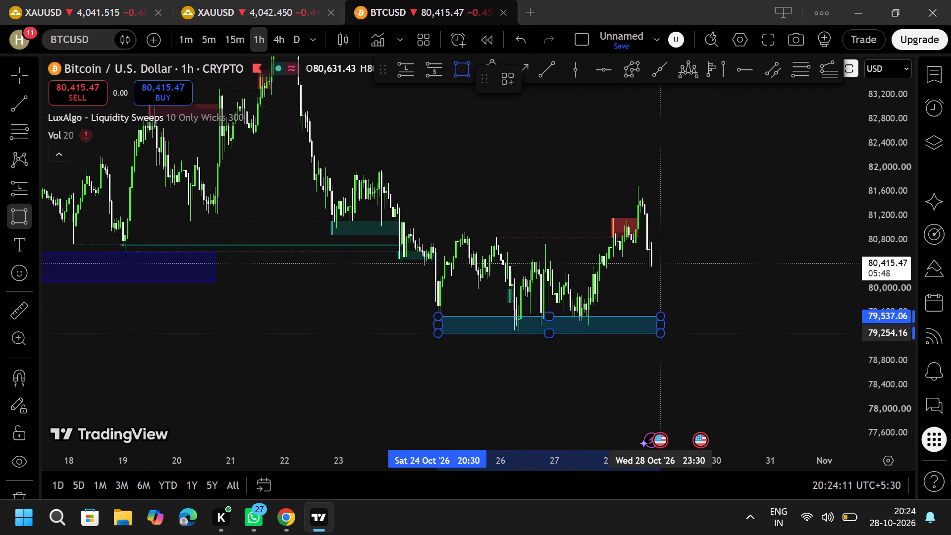
pyautogui.moveTo(679, 331); pyautogui.dragTo(782, 336)
pyautogui.click(782, 336)
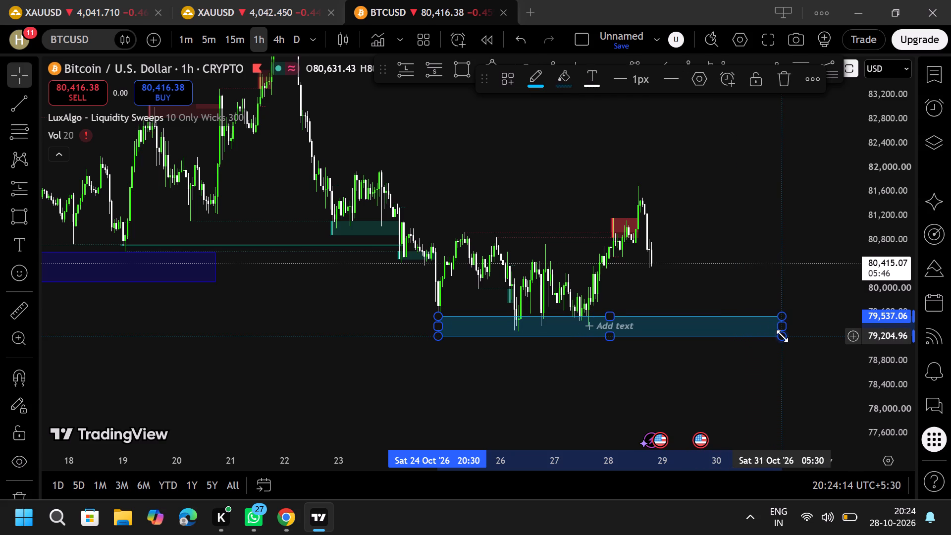
pyautogui.click(722, 288)
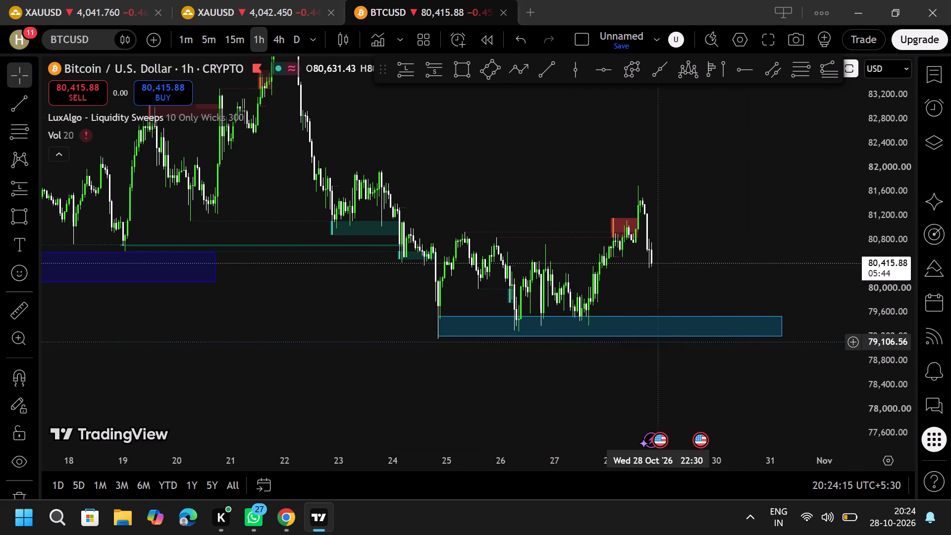
pyautogui.click(611, 336)
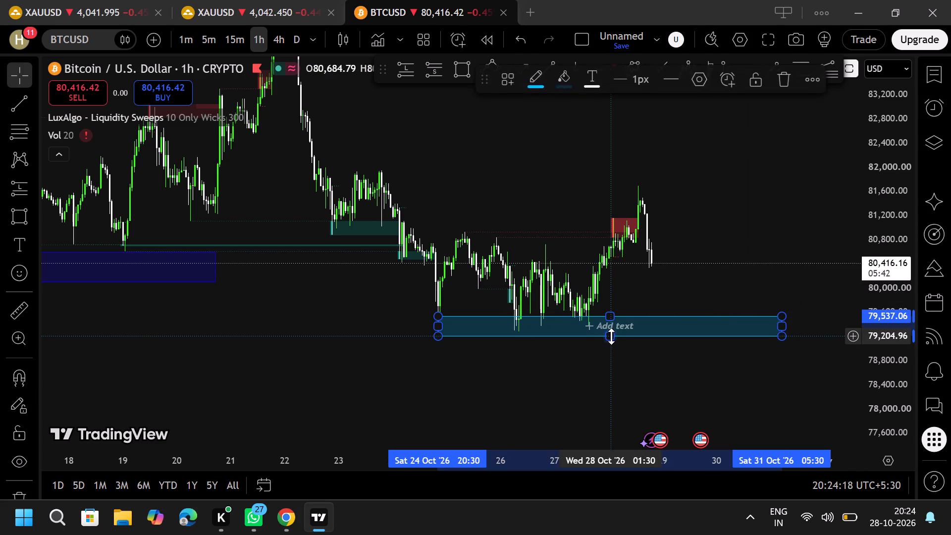
pyautogui.click(591, 365)
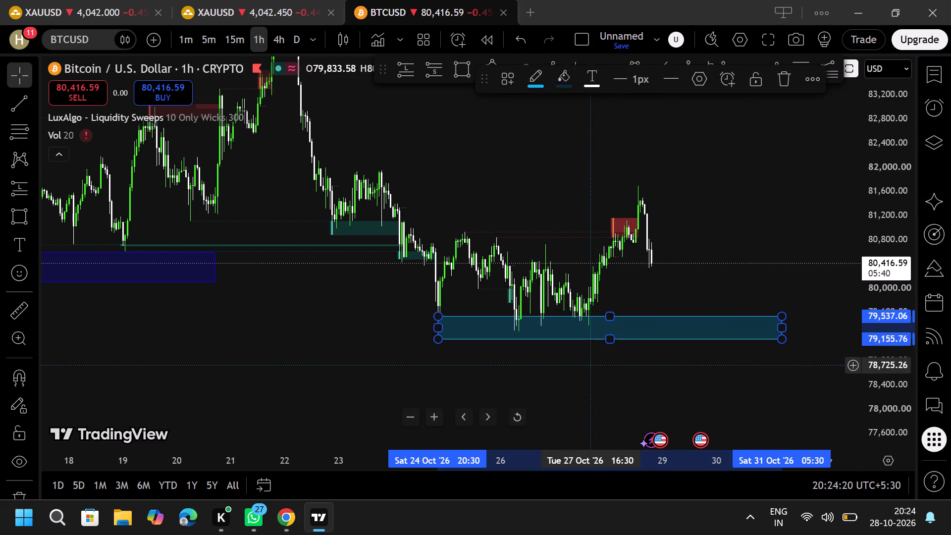
# Apply the SUPPORT template to the new rectangle under the late-October lows.
pyautogui.moveTo(591, 365); pyautogui.dragTo(527, 375)
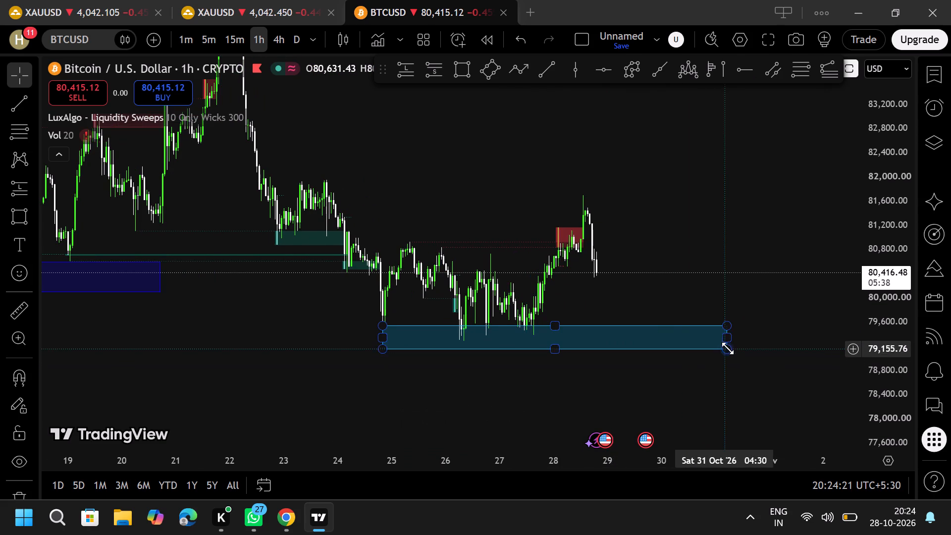
pyautogui.rightClick(729, 341)
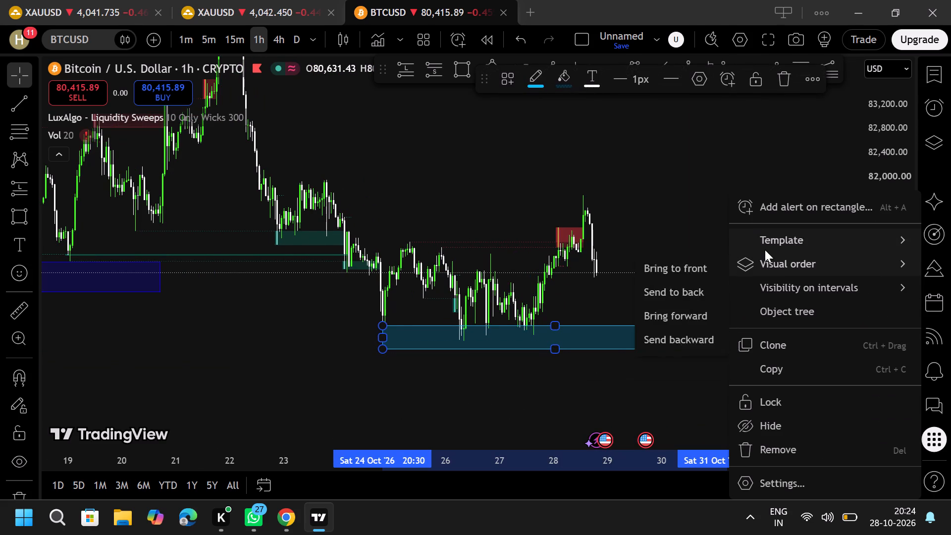
pyautogui.click(769, 245)
pyautogui.scroll(-20, 655, 395)
pyautogui.scroll(-16, 655, 395)
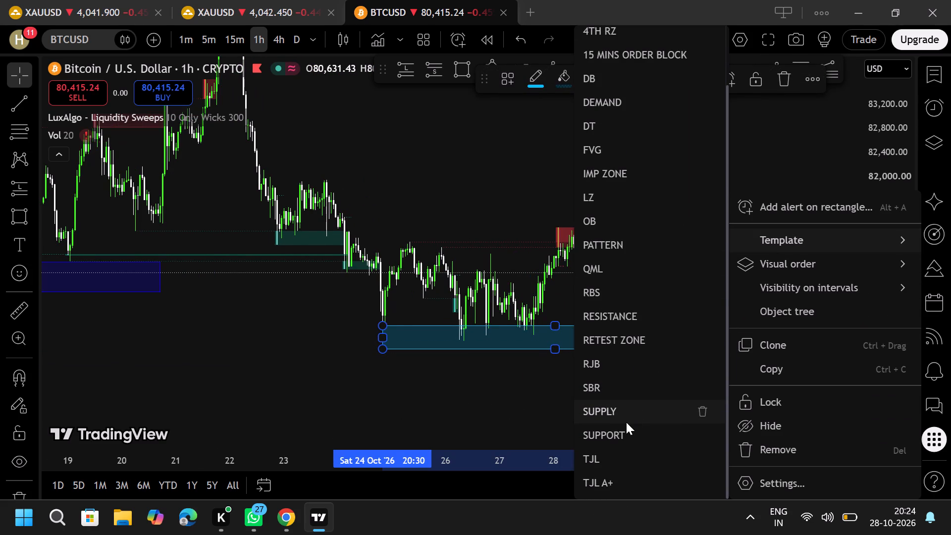
pyautogui.click(608, 429)
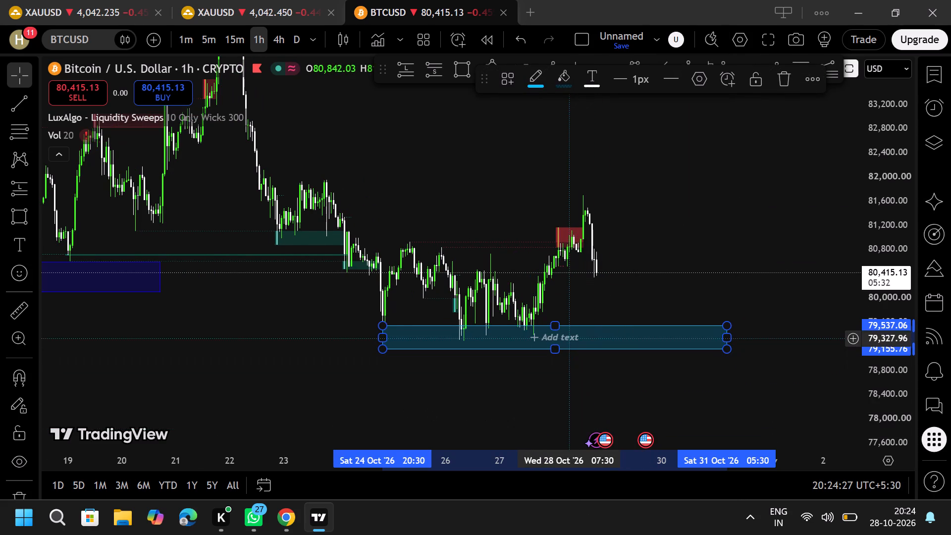
# Change the label of the support zone under the late-October lows to "SUPPORT 1H".
pyautogui.click(572, 337)
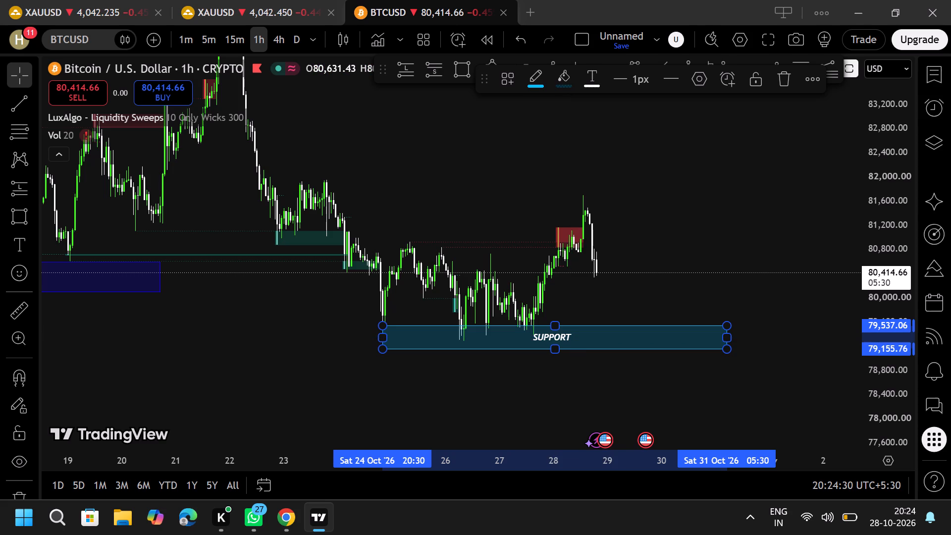
pyautogui.write('1h')
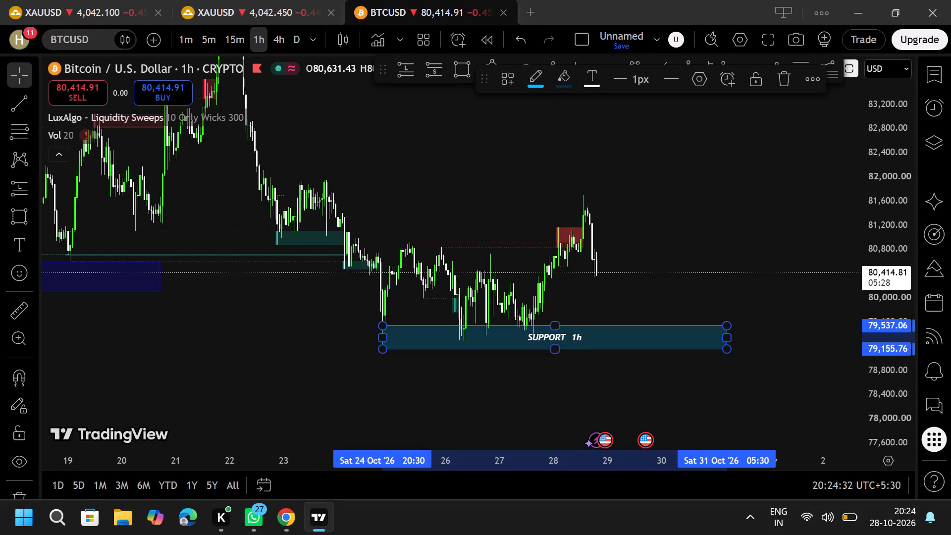
pyautogui.press('BackSpace')
pyautogui.hotkey('shift', 'h')
pyautogui.click(598, 309)
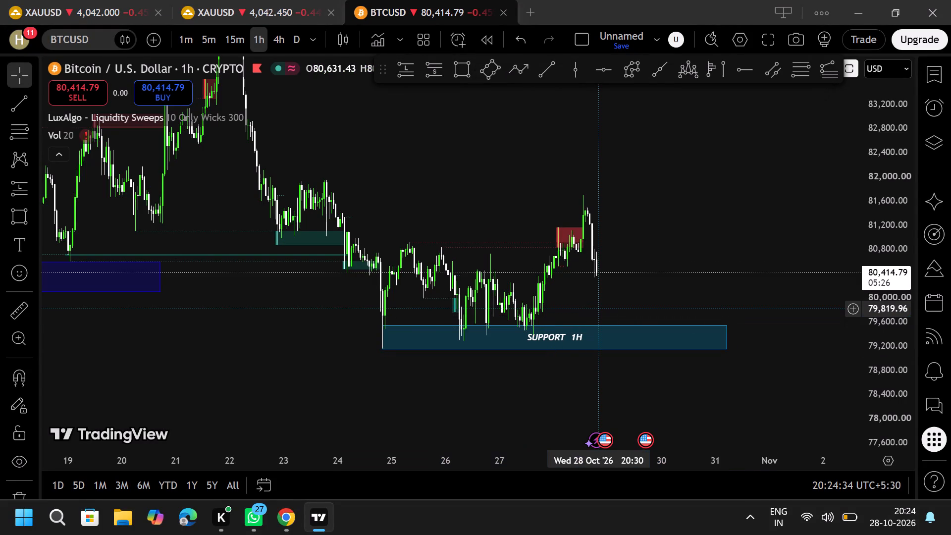
pyautogui.moveTo(595, 314); pyautogui.dragTo(671, 325)
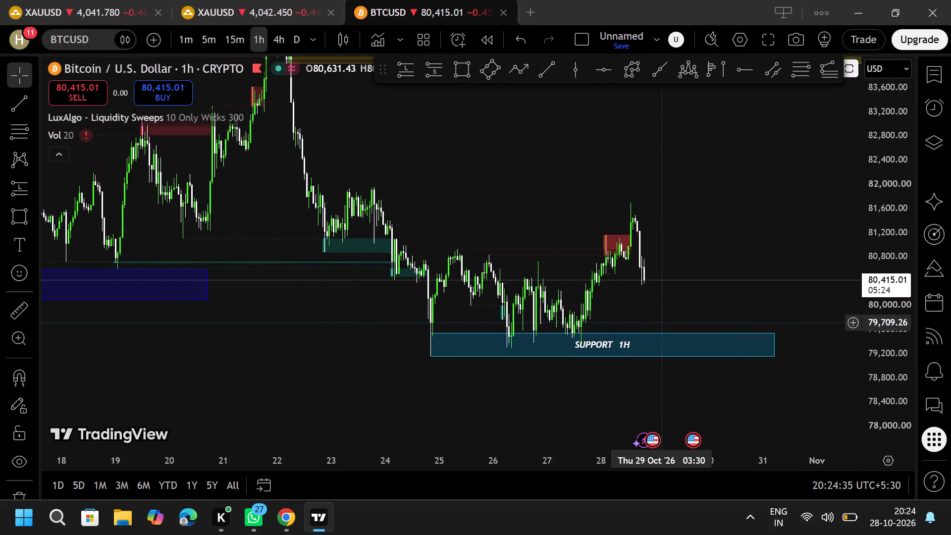
# Examine the late-October 1-hour price action above the SUPPORT 1H zone, briefly checking the 1-minute and 15-minute timeframes.
pyautogui.moveTo(671, 325); pyautogui.dragTo(697, 338)
pyautogui.moveTo(563, 236); pyautogui.dragTo(534, 270)
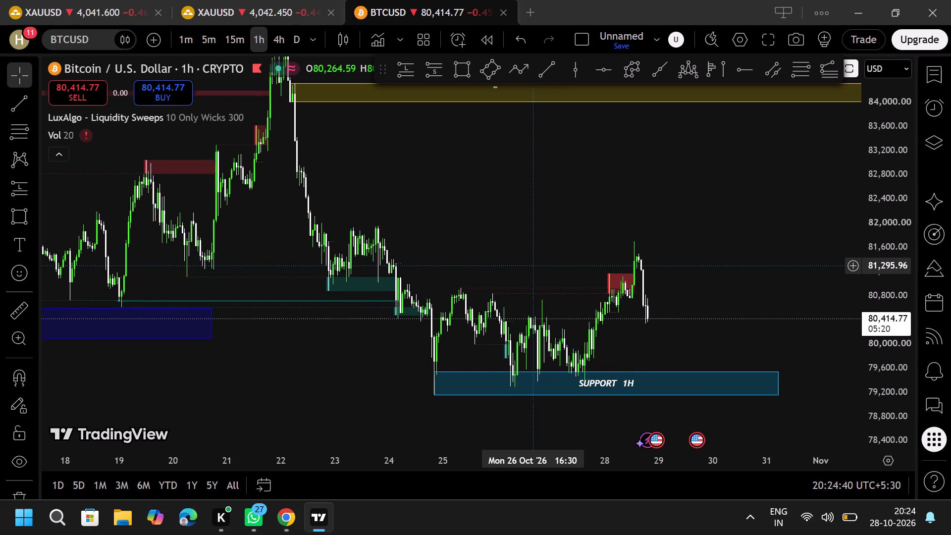
pyautogui.moveTo(534, 270); pyautogui.dragTo(549, 297)
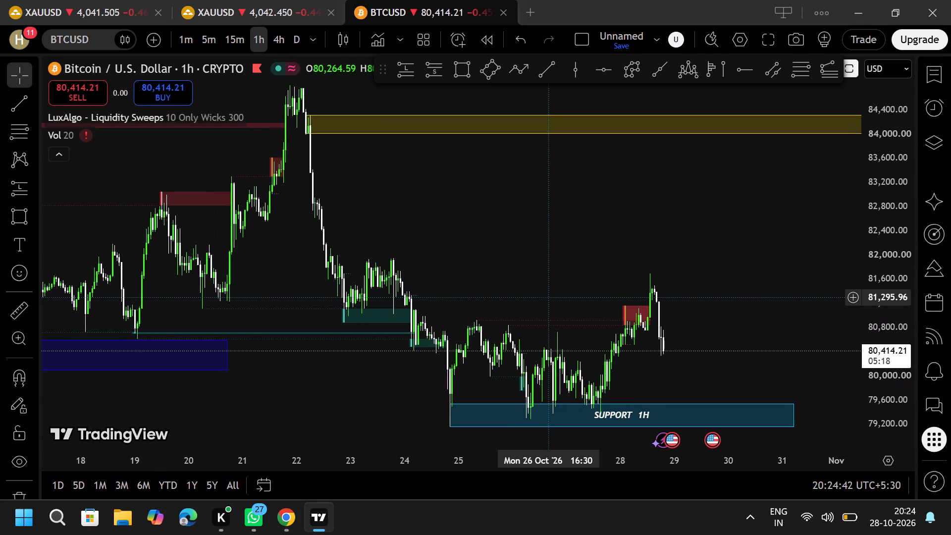
pyautogui.moveTo(549, 297); pyautogui.dragTo(550, 297)
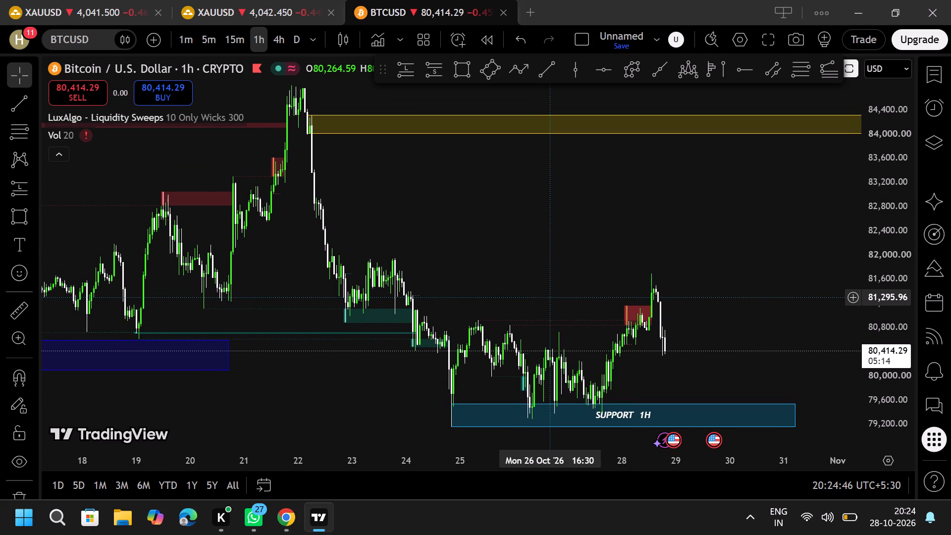
pyautogui.moveTo(533, 278); pyautogui.dragTo(557, 287)
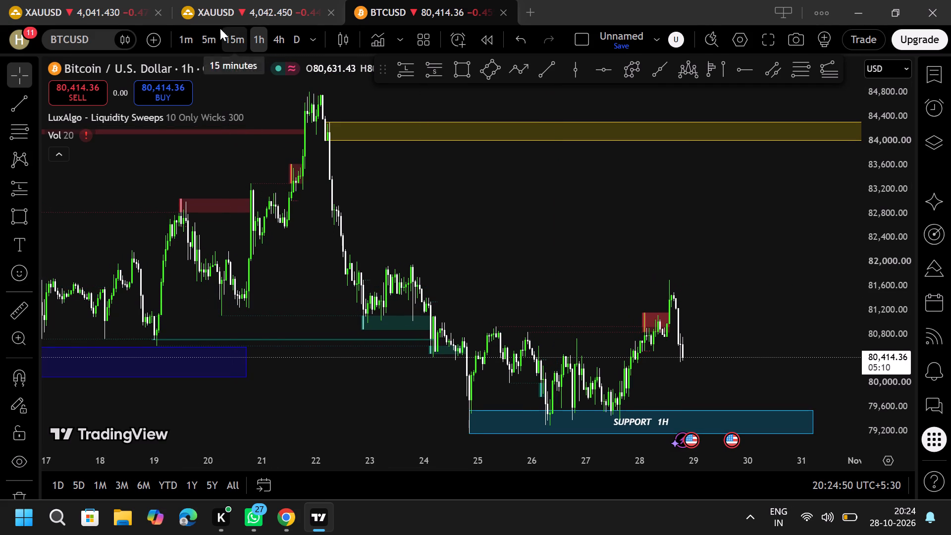
pyautogui.click(183, 39)
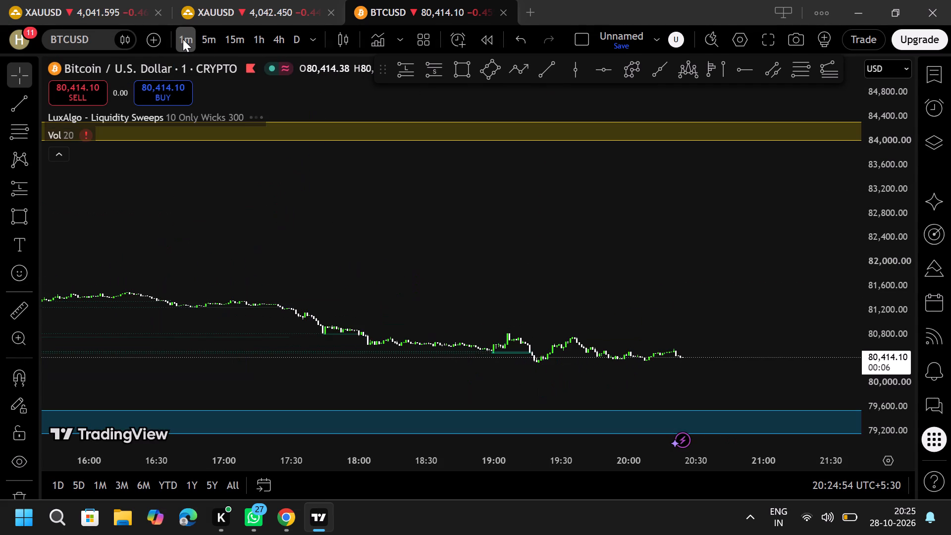
pyautogui.click(226, 39)
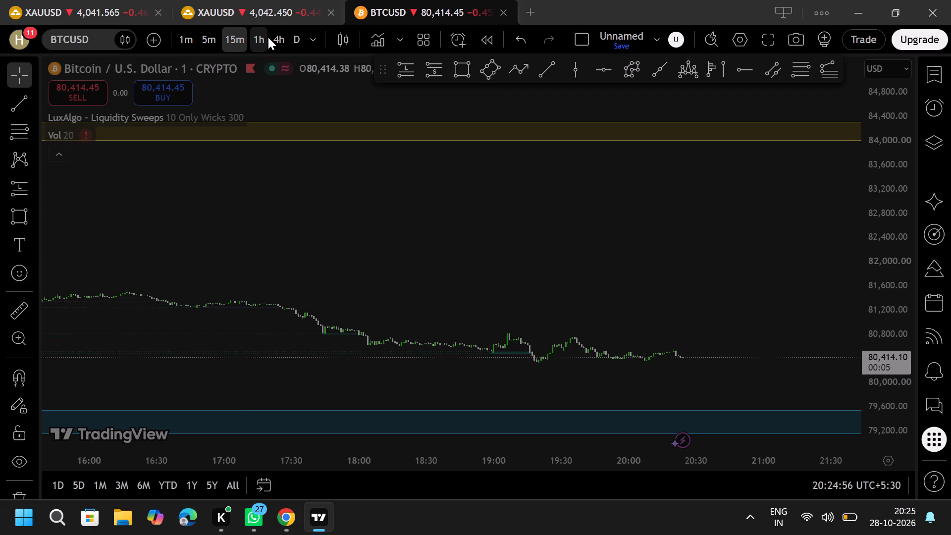
pyautogui.click(268, 37)
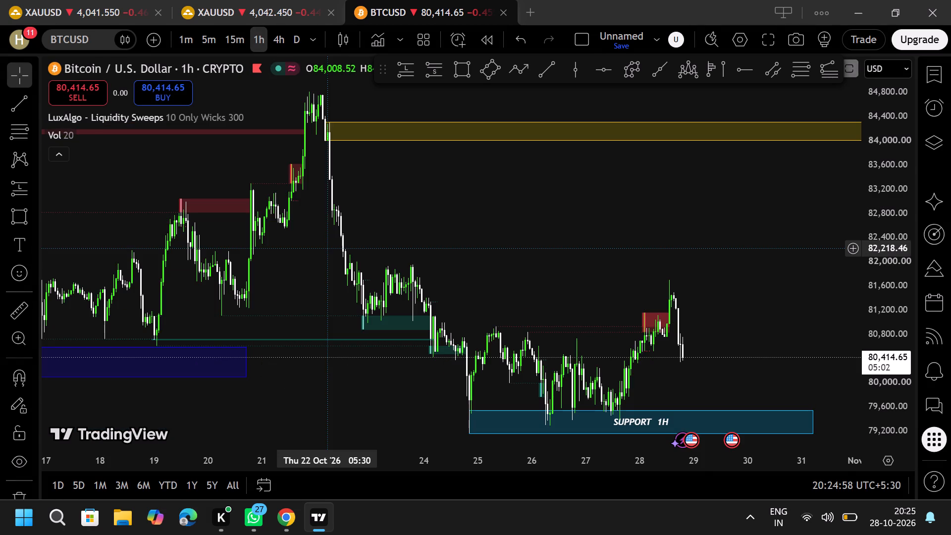
pyautogui.moveTo(451, 233); pyautogui.dragTo(414, 205)
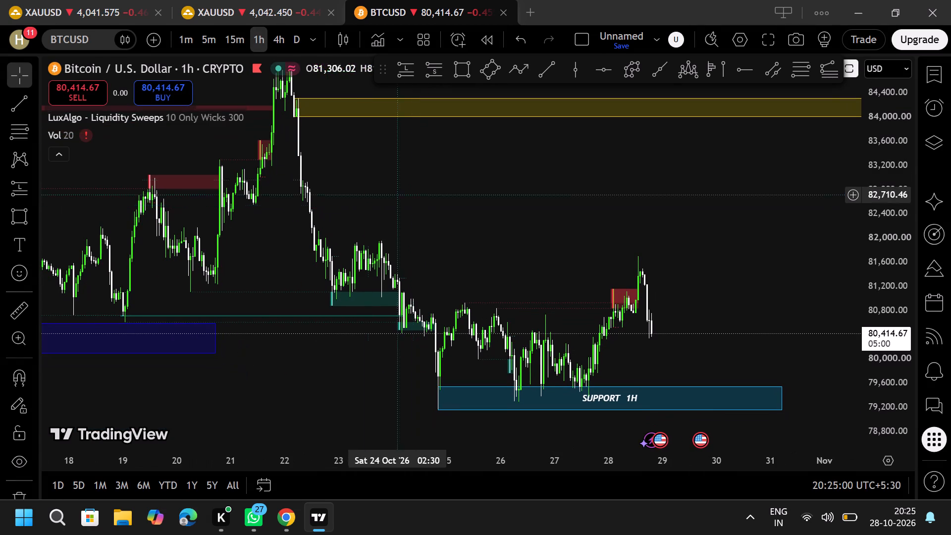
# Switch the BTCUSD chart to the 15-minute timeframe.
pyautogui.click(237, 43)
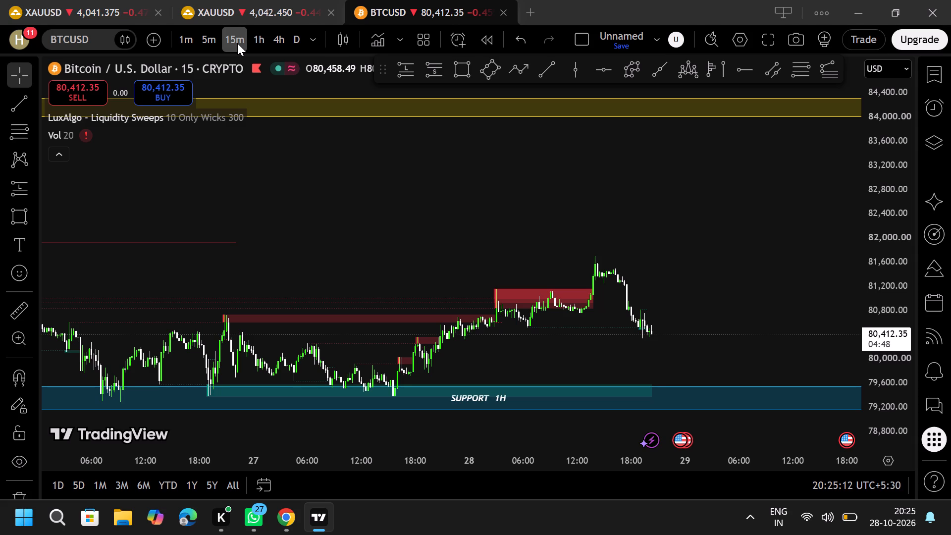
# Examine the 15-minute price action from 24 to 28 October around the SUPPORT 1H zone and the rally from it.
pyautogui.keyDown('ctrl'); pyautogui.scroll(-8, 322, 256); pyautogui.keyUp('ctrl')
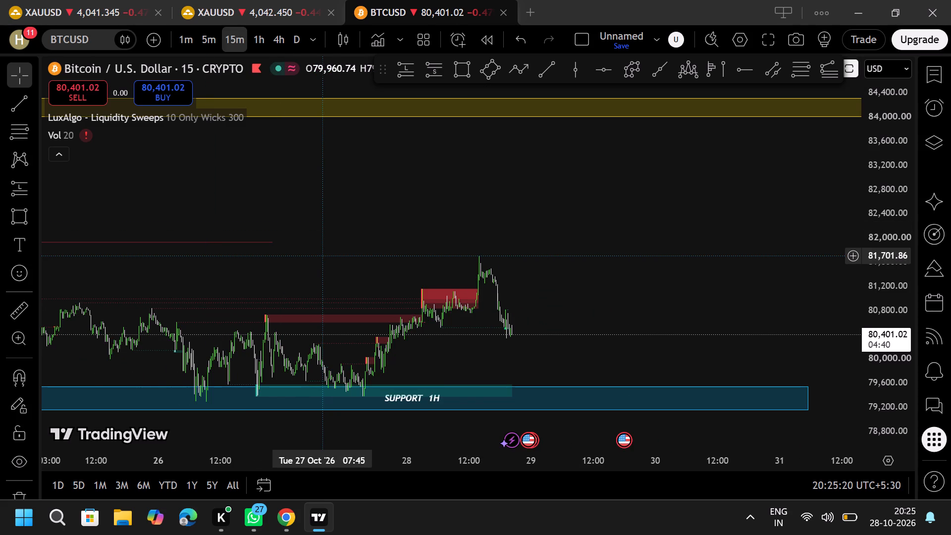
pyautogui.moveTo(298, 263); pyautogui.dragTo(497, 237)
pyautogui.keyDown('ctrl'); pyautogui.scroll(2, 497, 237); pyautogui.keyUp('ctrl')
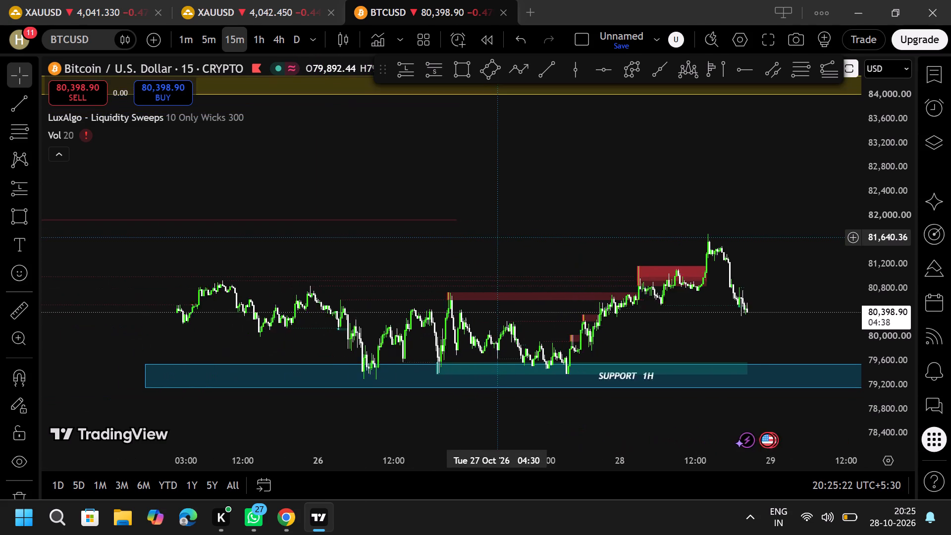
pyautogui.keyDown('ctrl'); pyautogui.scroll(4, 497, 237); pyautogui.keyUp('ctrl')
pyautogui.moveTo(860, 366); pyautogui.dragTo(852, 330)
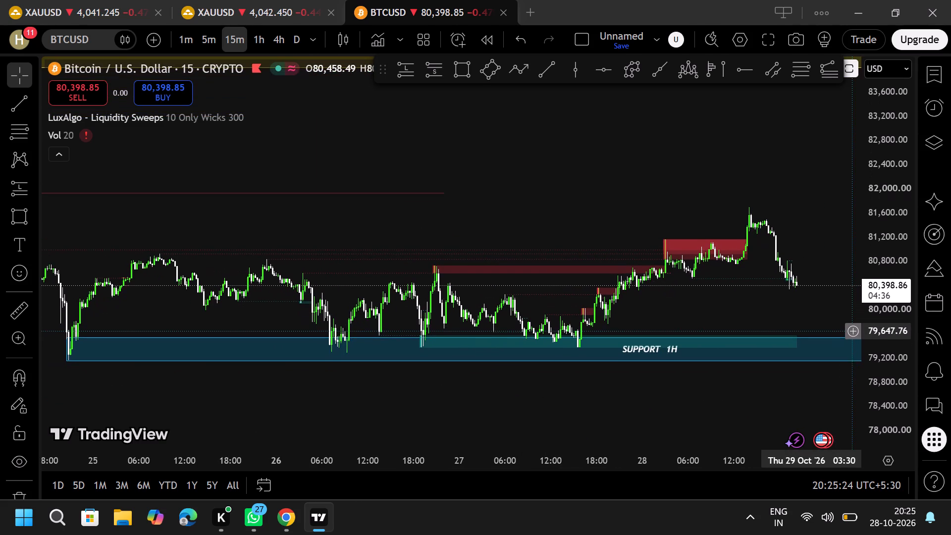
pyautogui.moveTo(852, 330); pyautogui.dragTo(859, 337)
pyautogui.moveTo(888, 353); pyautogui.dragTo(818, 200)
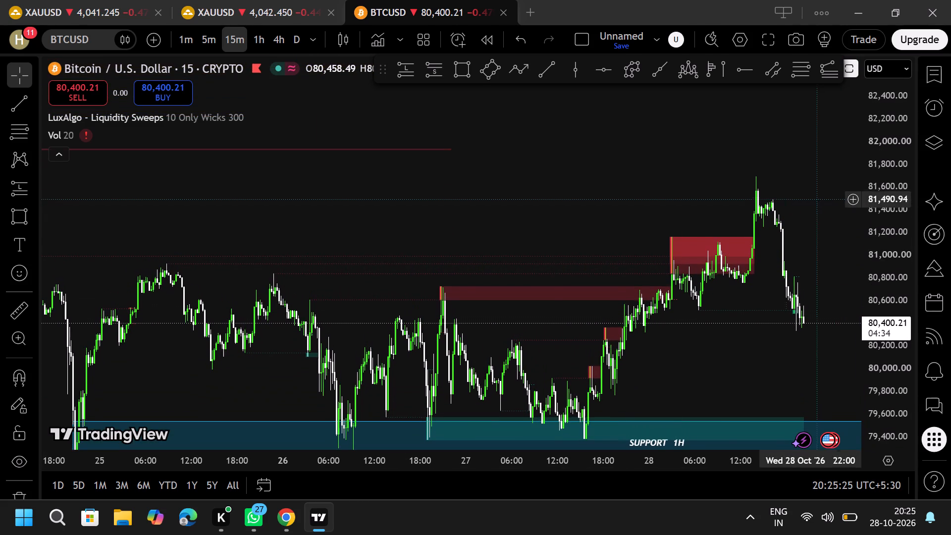
pyautogui.moveTo(549, 257); pyautogui.dragTo(566, 168)
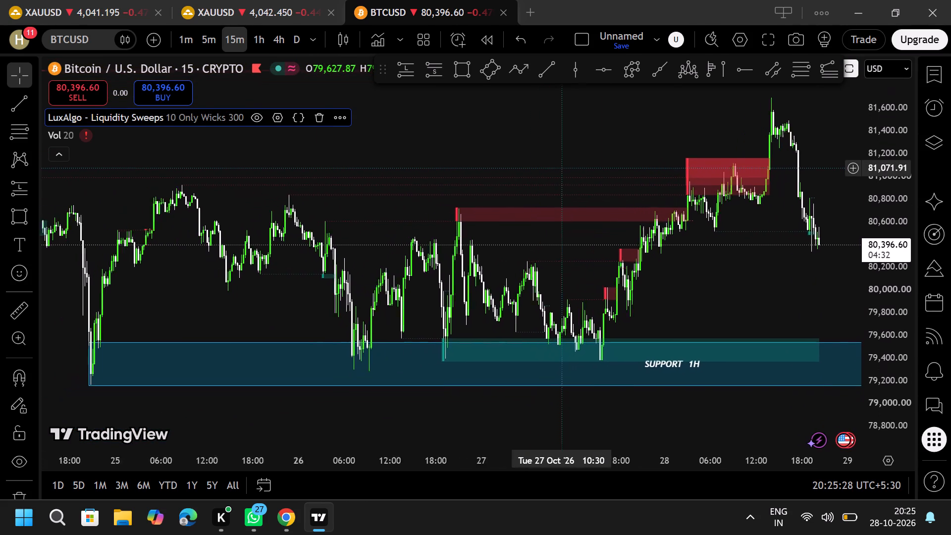
pyautogui.moveTo(566, 168); pyautogui.dragTo(603, 171)
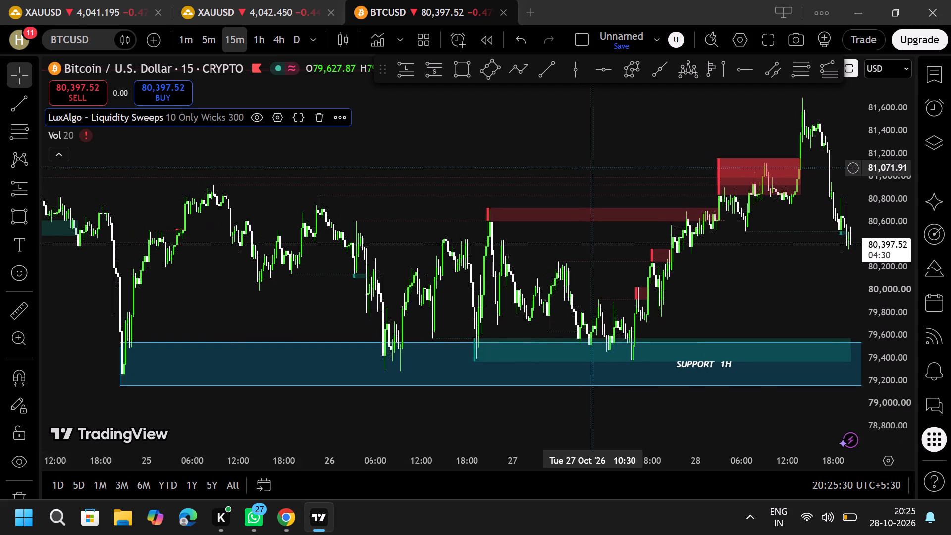
pyautogui.moveTo(603, 171); pyautogui.dragTo(644, 192)
pyautogui.keyDown('ctrl'); pyautogui.scroll(-2, 644, 192); pyautogui.keyUp('ctrl')
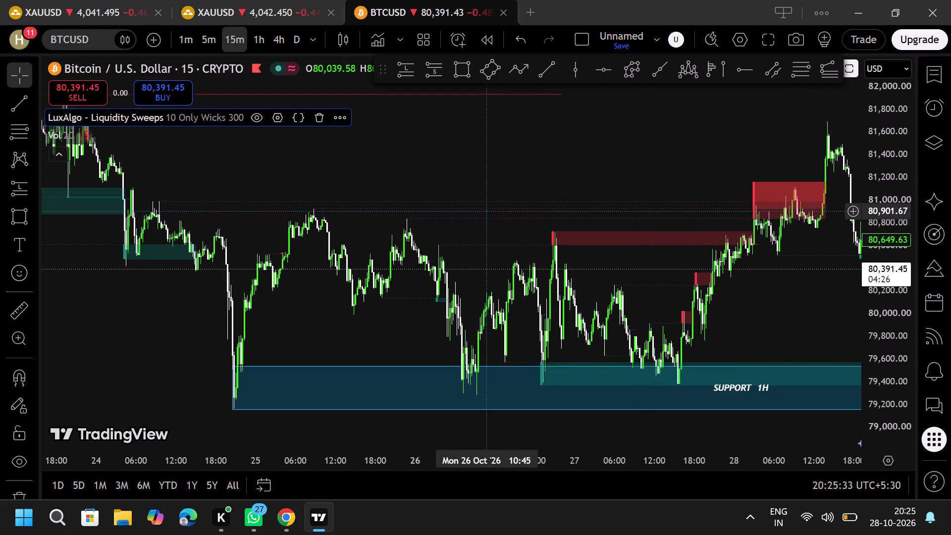
pyautogui.moveTo(486, 212); pyautogui.dragTo(512, 207)
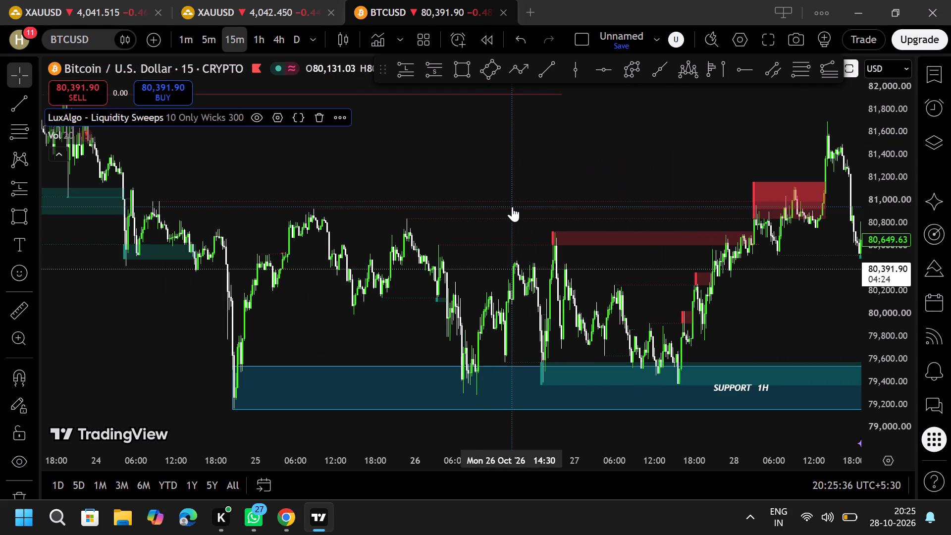
pyautogui.moveTo(508, 215); pyautogui.dragTo(155, 187)
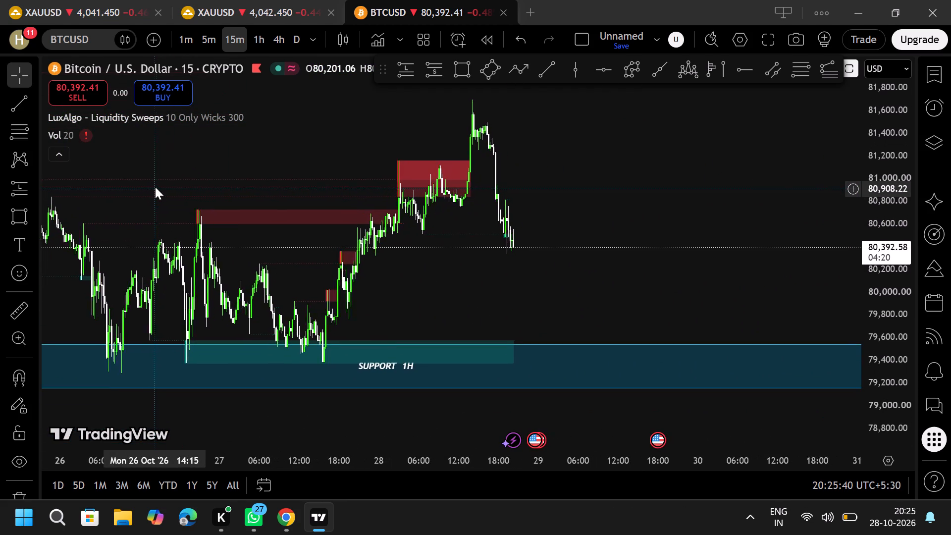
pyautogui.moveTo(155, 187); pyautogui.dragTo(180, 179)
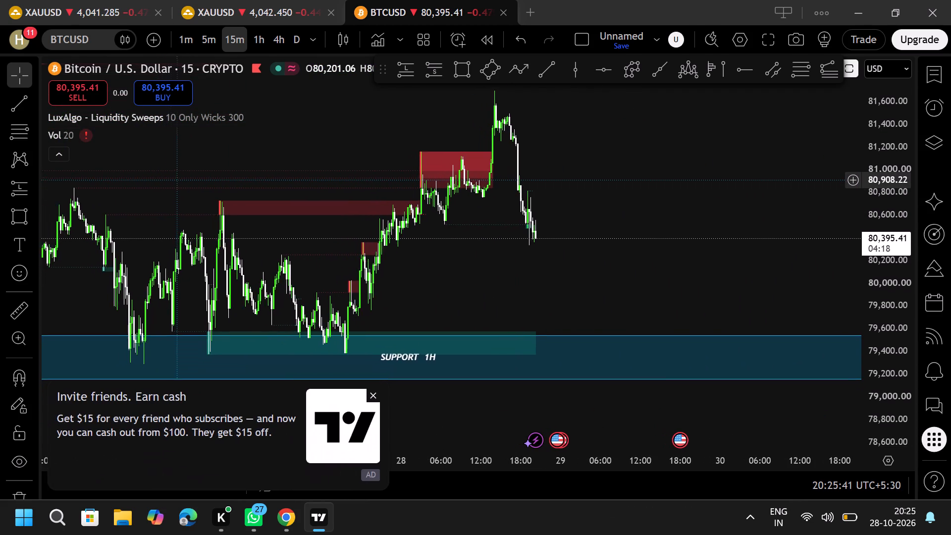
pyautogui.moveTo(180, 179); pyautogui.dragTo(203, 163)
# Draw a rising trend line from the 27 October 15:45 low at about 79,381 to about 81,511 at 29 October 00:15.
pyautogui.click(542, 66)
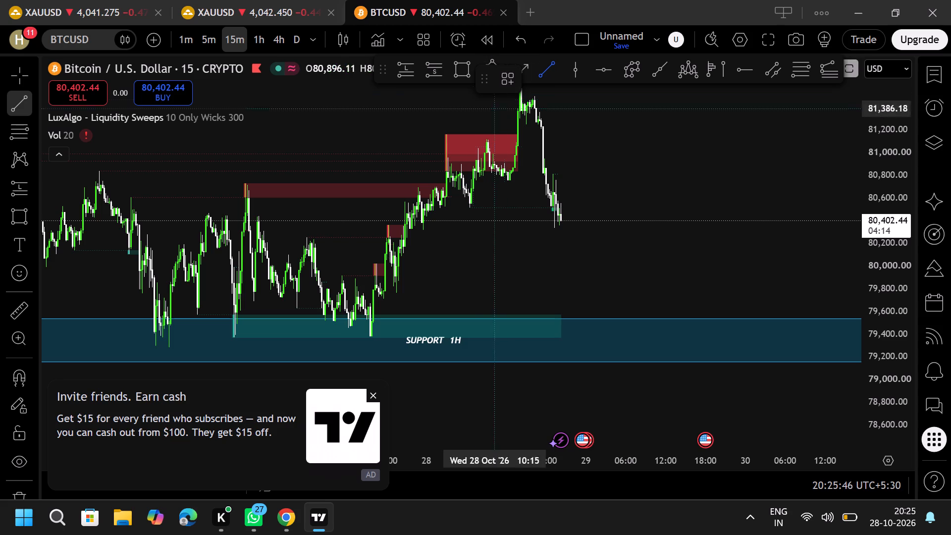
pyautogui.click(376, 393)
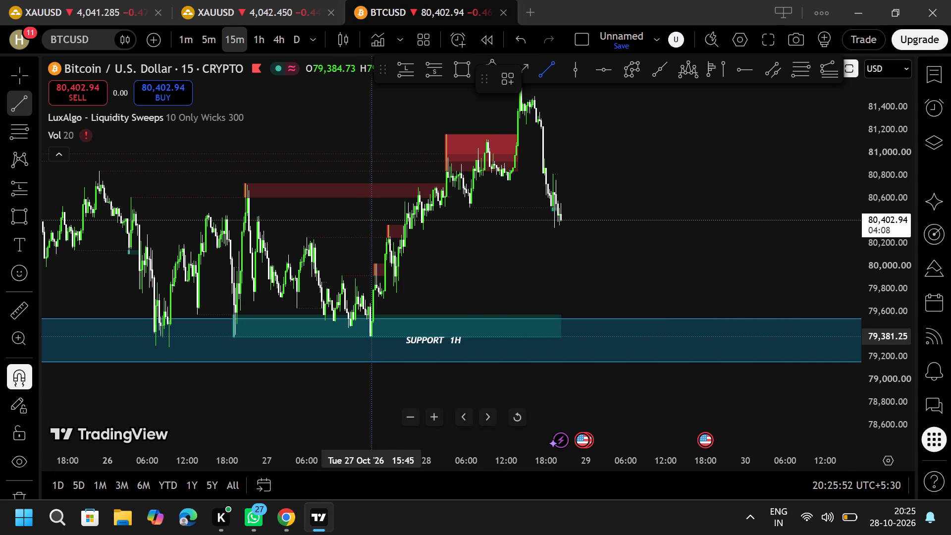
pyautogui.keyDown('ctrl'); pyautogui.moveTo(372, 364); pyautogui.dragTo(491, 198); pyautogui.keyUp('ctrl')
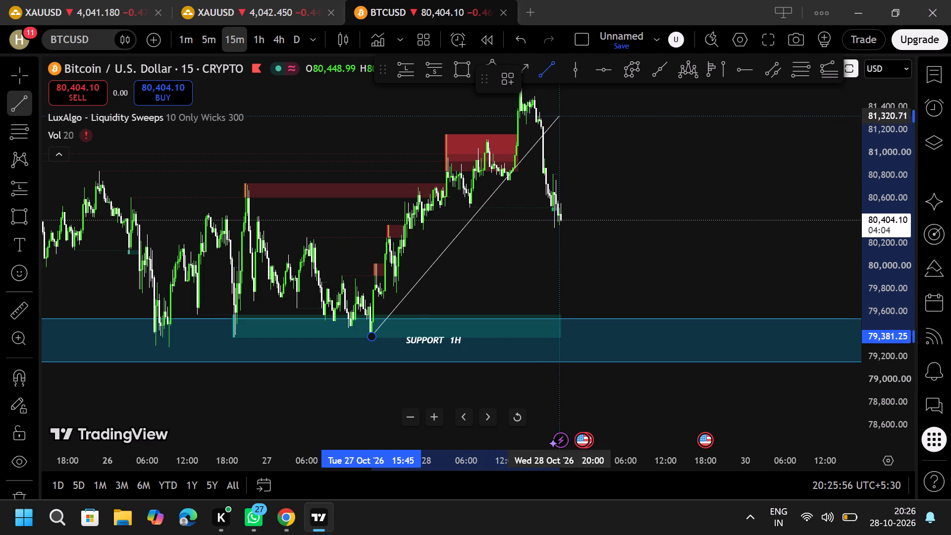
pyautogui.click(587, 95)
# Examine the 15-minute price action around the rising trend line and the preceding swing highs above the SUPPORT 1H zone.
pyautogui.moveTo(571, 223); pyautogui.dragTo(623, 220)
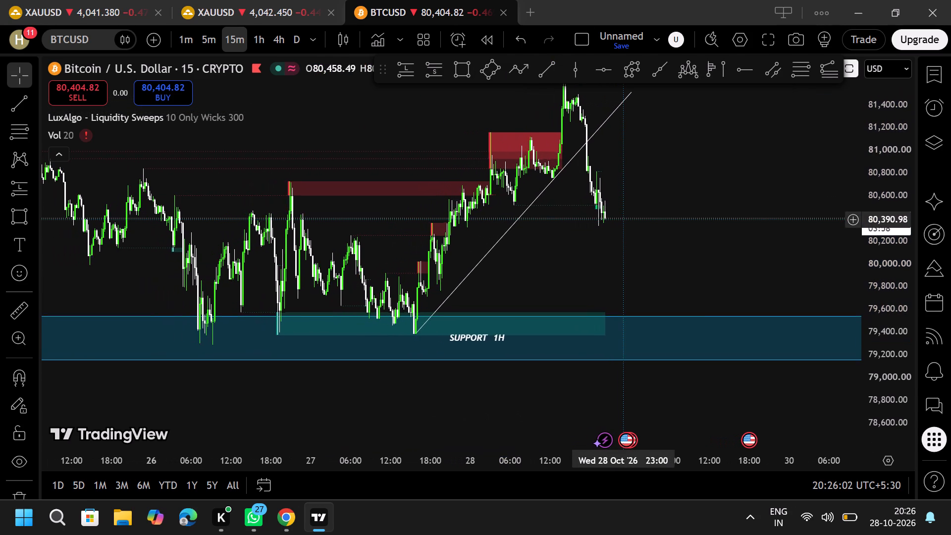
pyautogui.moveTo(623, 220); pyautogui.dragTo(620, 228)
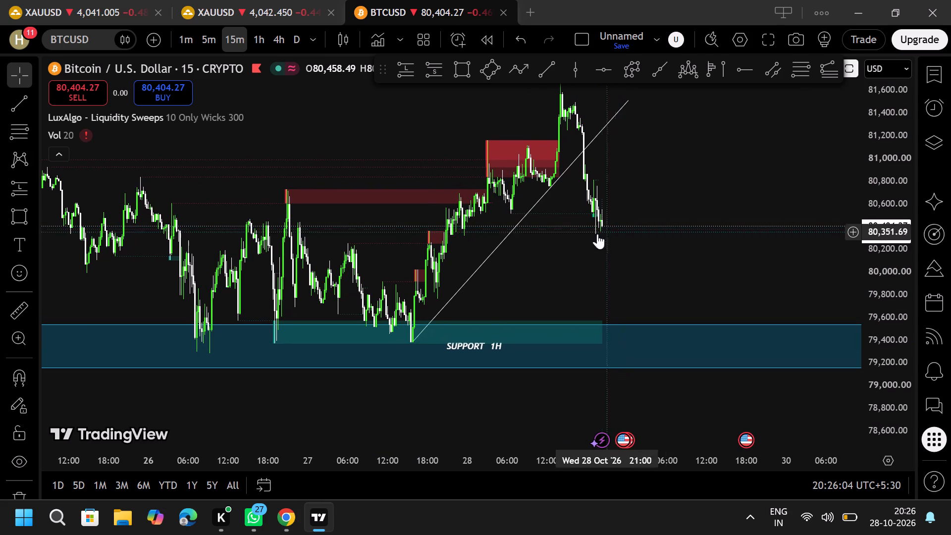
pyautogui.moveTo(426, 203); pyautogui.dragTo(610, 290)
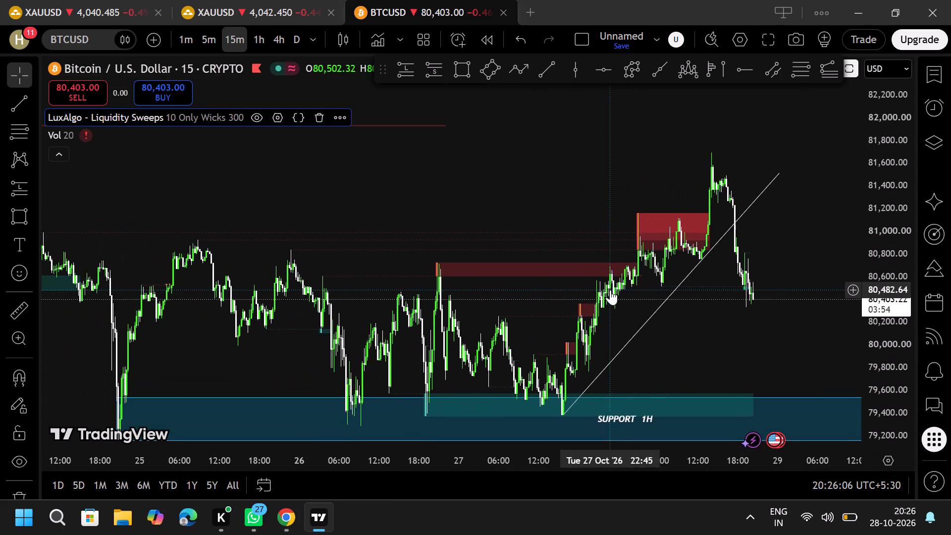
pyautogui.keyDown('ctrl'); pyautogui.scroll(-3, 562, 277); pyautogui.keyUp('ctrl')
pyautogui.keyDown('ctrl'); pyautogui.scroll(4, 551, 277); pyautogui.keyUp('ctrl')
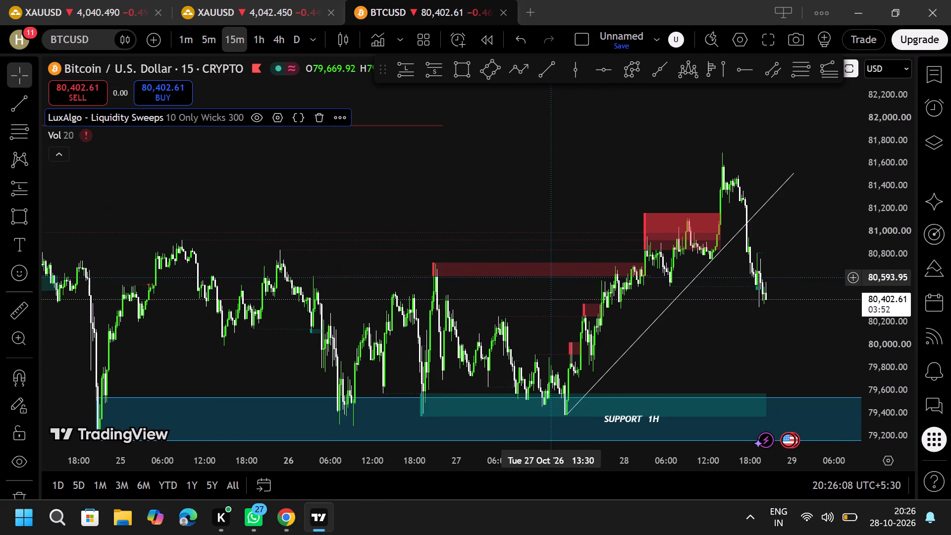
pyautogui.moveTo(551, 277); pyautogui.dragTo(528, 276)
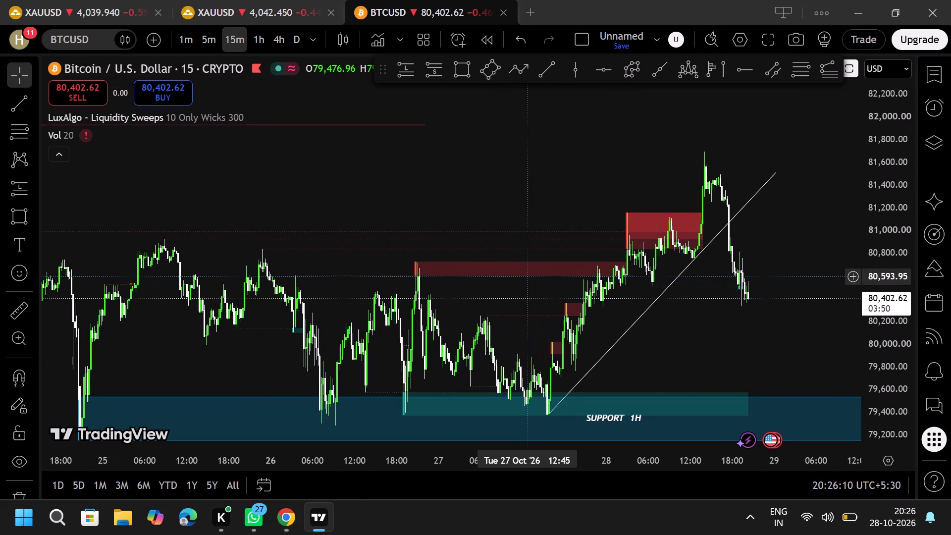
pyautogui.moveTo(528, 276); pyautogui.dragTo(525, 276)
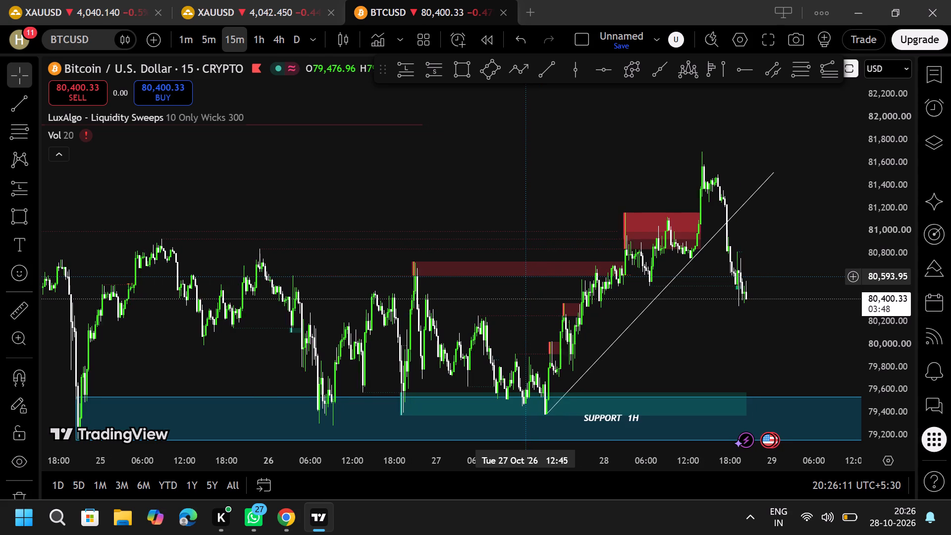
pyautogui.moveTo(525, 276); pyautogui.dragTo(545, 275)
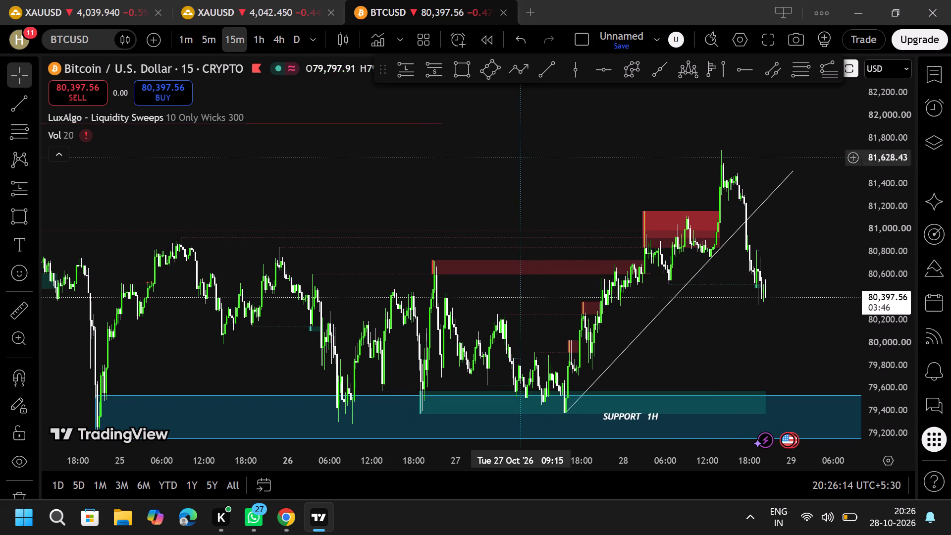
# Draw a rectangle from about 80,555 up to 80,718, spanning 26 October 02:15 to 29 October 01:30.
pyautogui.click(459, 78)
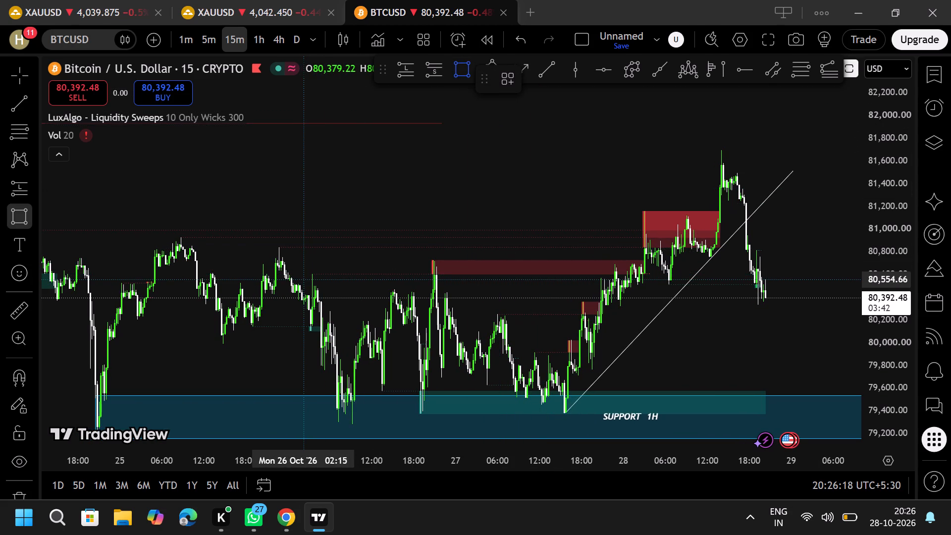
pyautogui.moveTo(304, 280); pyautogui.dragTo(762, 255)
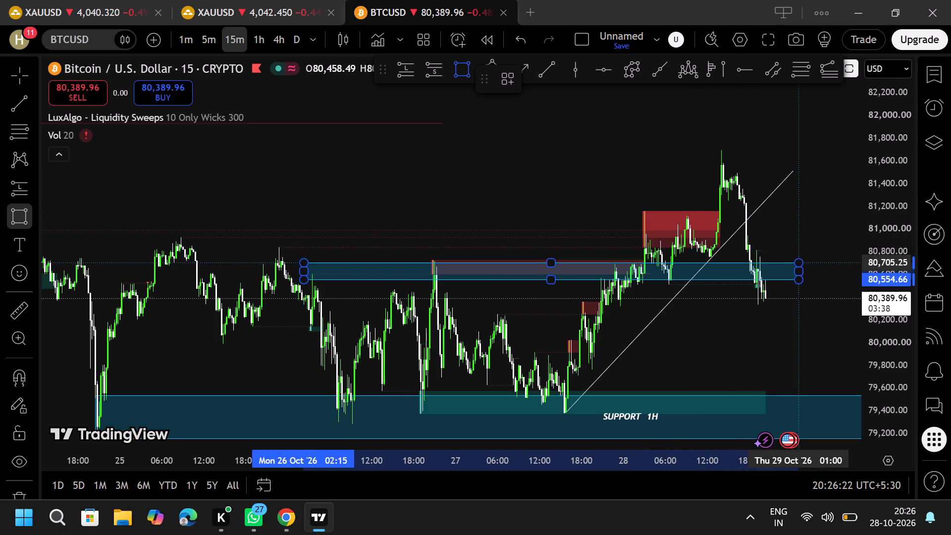
pyautogui.click(802, 261)
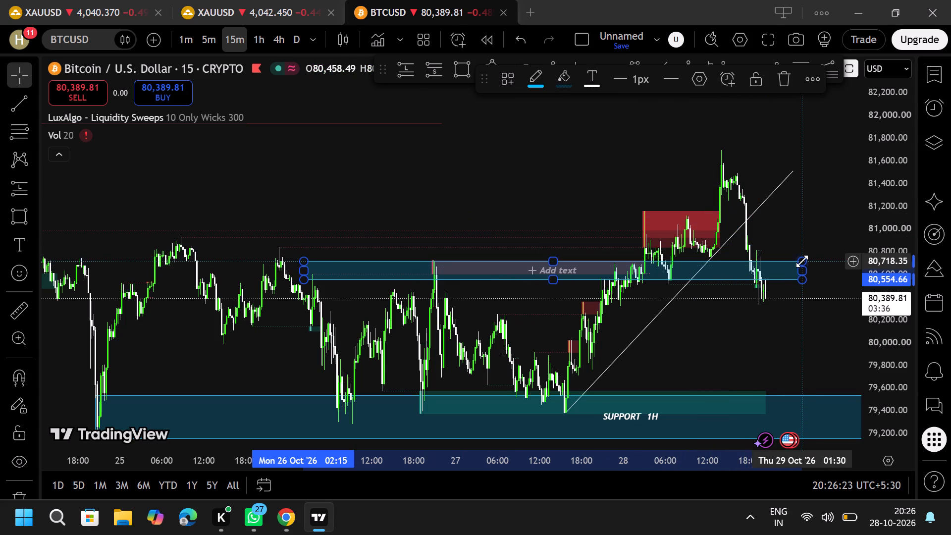
# Apply the SUPPORT template to the rectangle between about 80,555 and 80,718.
pyautogui.rightClick(802, 272)
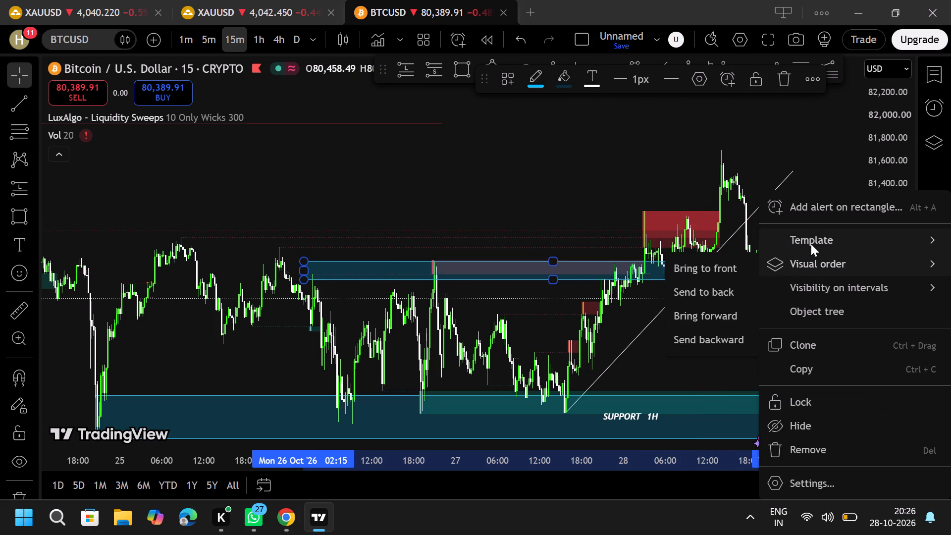
pyautogui.click(811, 244)
pyautogui.scroll(-20, 646, 364)
pyautogui.scroll(-9, 646, 364)
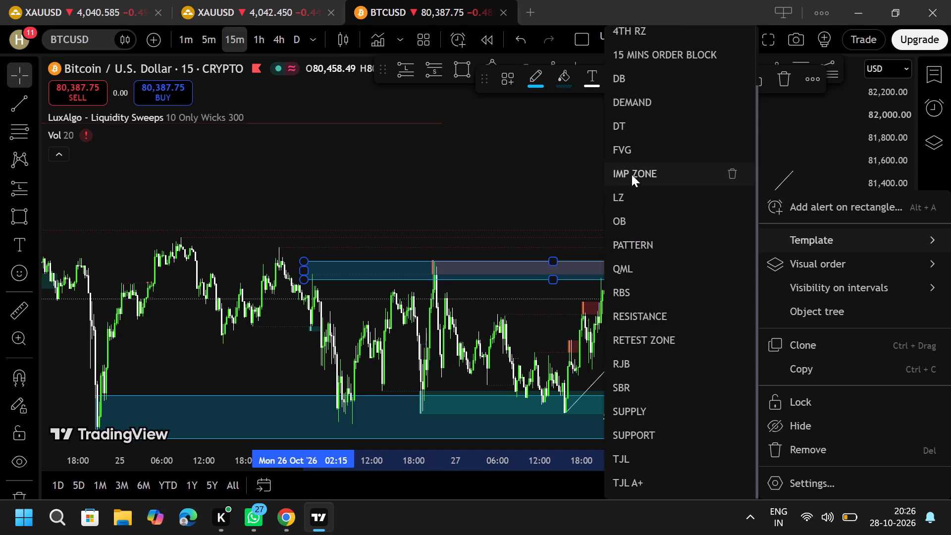
pyautogui.scroll(-20, 649, 240)
pyautogui.scroll(-2, 649, 240)
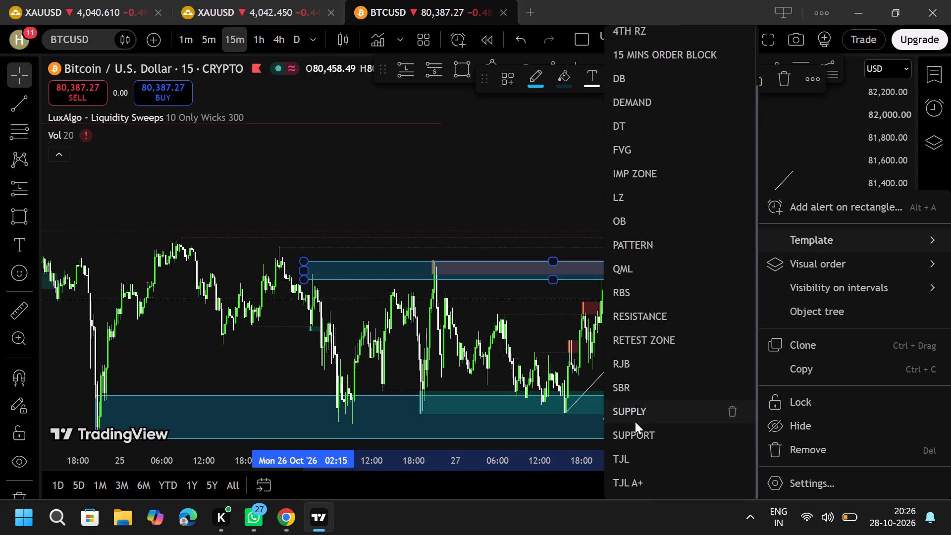
pyautogui.click(635, 439)
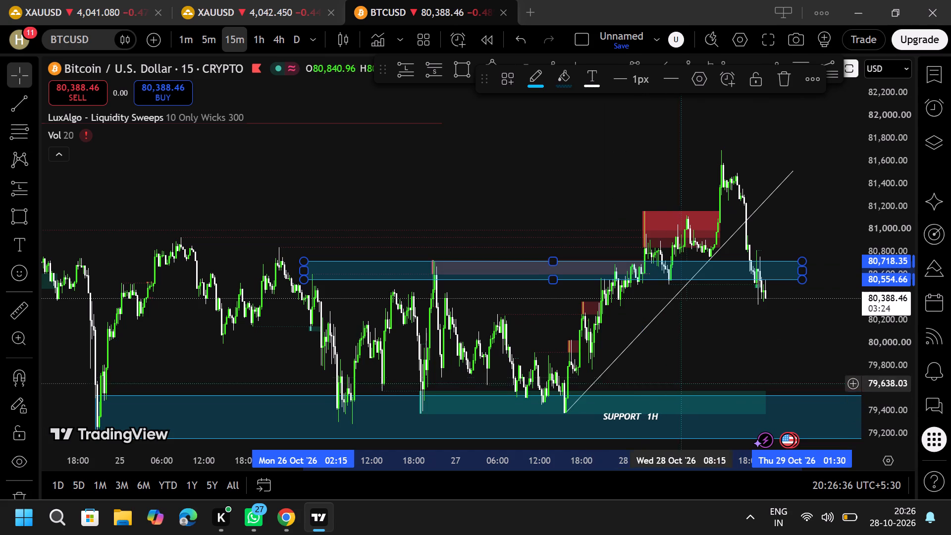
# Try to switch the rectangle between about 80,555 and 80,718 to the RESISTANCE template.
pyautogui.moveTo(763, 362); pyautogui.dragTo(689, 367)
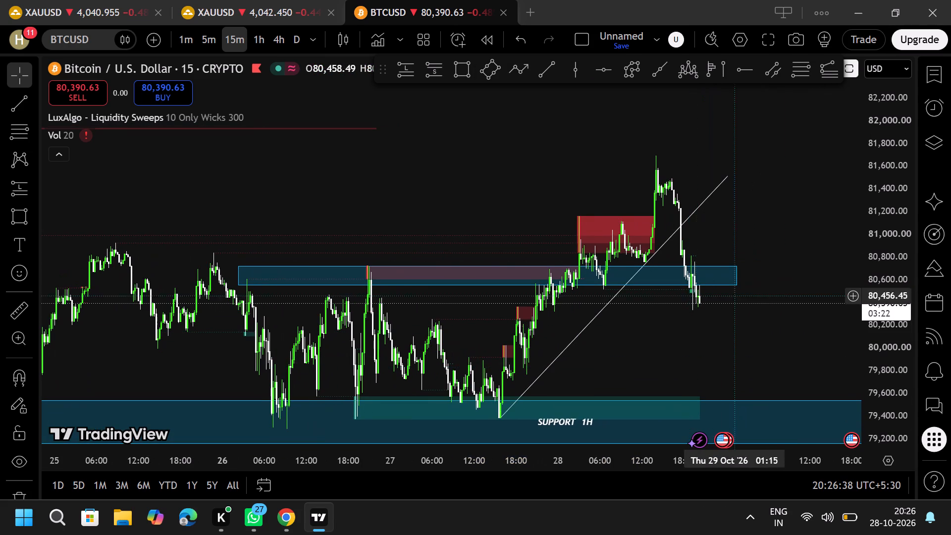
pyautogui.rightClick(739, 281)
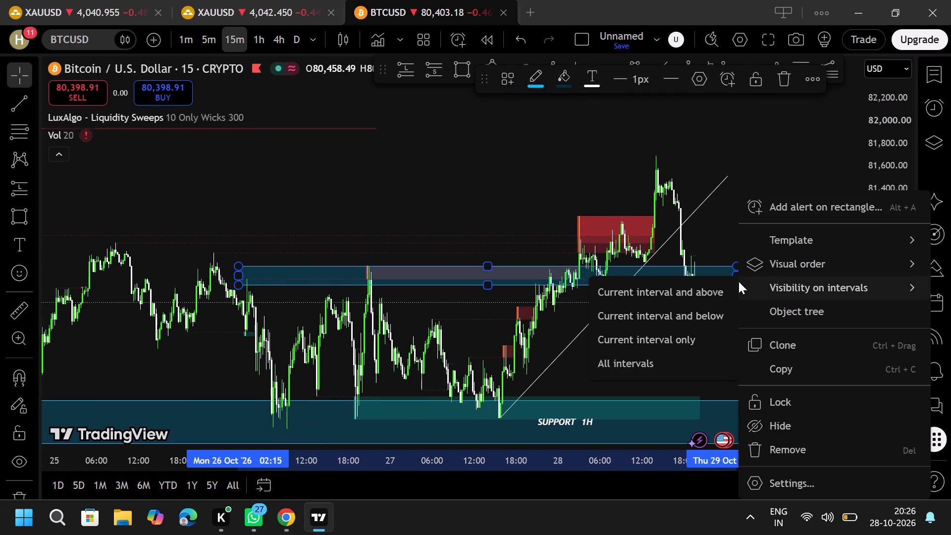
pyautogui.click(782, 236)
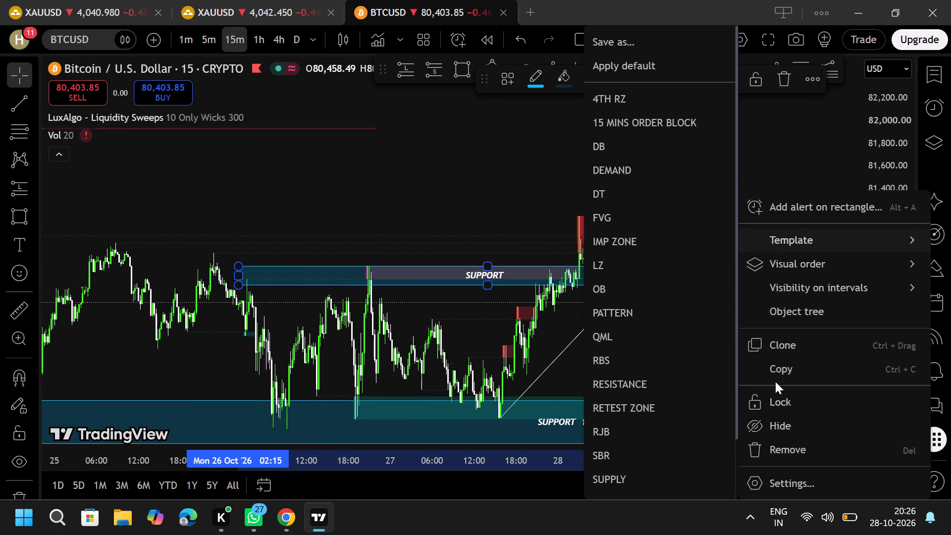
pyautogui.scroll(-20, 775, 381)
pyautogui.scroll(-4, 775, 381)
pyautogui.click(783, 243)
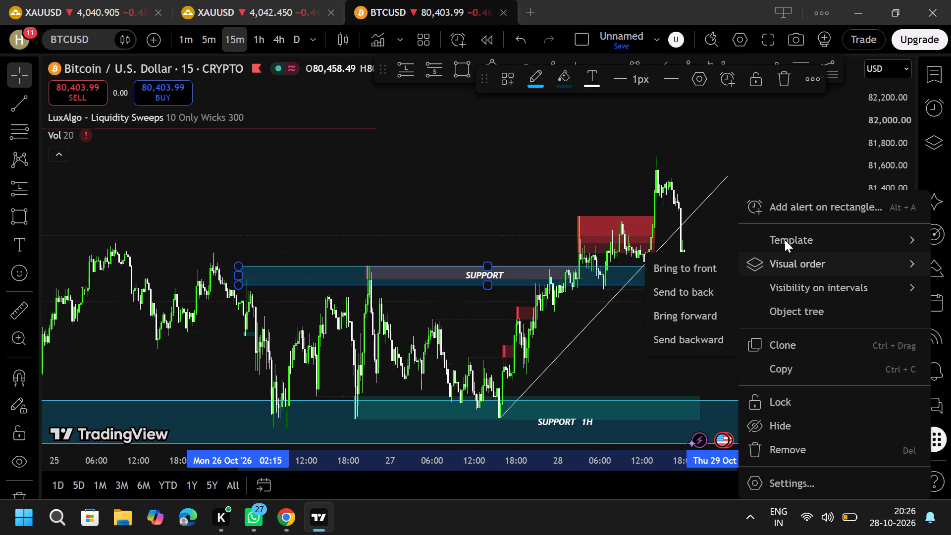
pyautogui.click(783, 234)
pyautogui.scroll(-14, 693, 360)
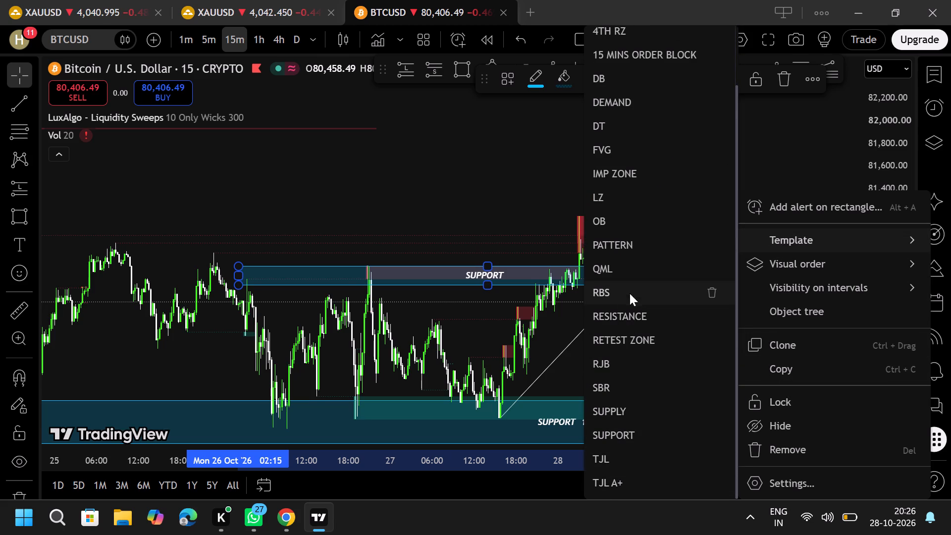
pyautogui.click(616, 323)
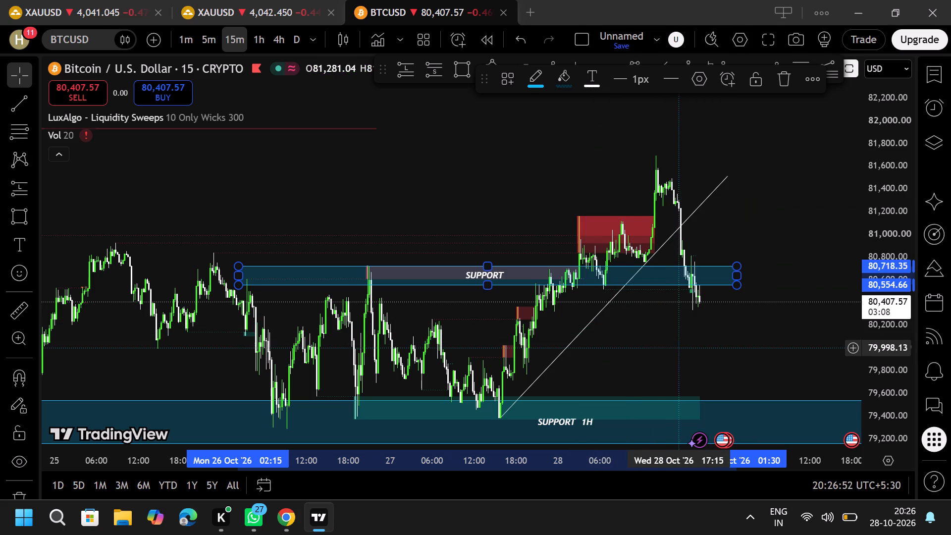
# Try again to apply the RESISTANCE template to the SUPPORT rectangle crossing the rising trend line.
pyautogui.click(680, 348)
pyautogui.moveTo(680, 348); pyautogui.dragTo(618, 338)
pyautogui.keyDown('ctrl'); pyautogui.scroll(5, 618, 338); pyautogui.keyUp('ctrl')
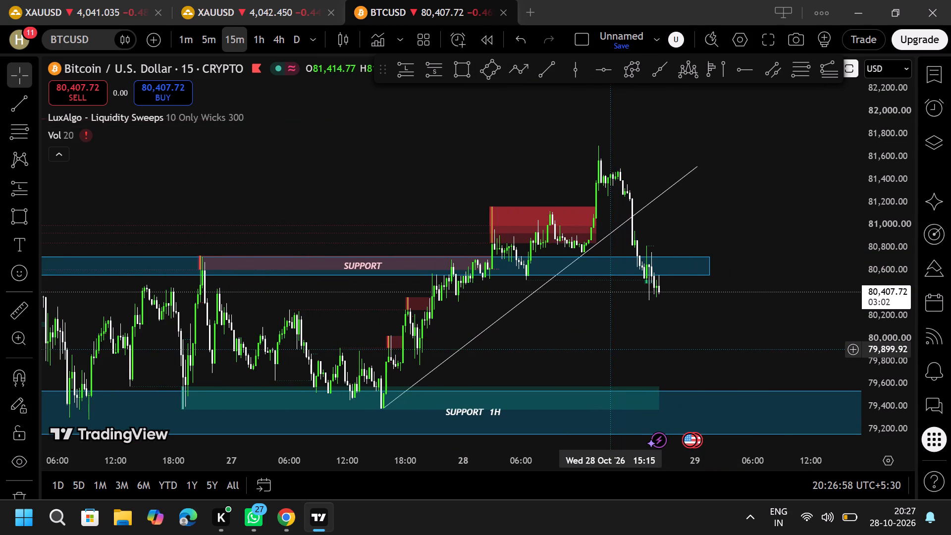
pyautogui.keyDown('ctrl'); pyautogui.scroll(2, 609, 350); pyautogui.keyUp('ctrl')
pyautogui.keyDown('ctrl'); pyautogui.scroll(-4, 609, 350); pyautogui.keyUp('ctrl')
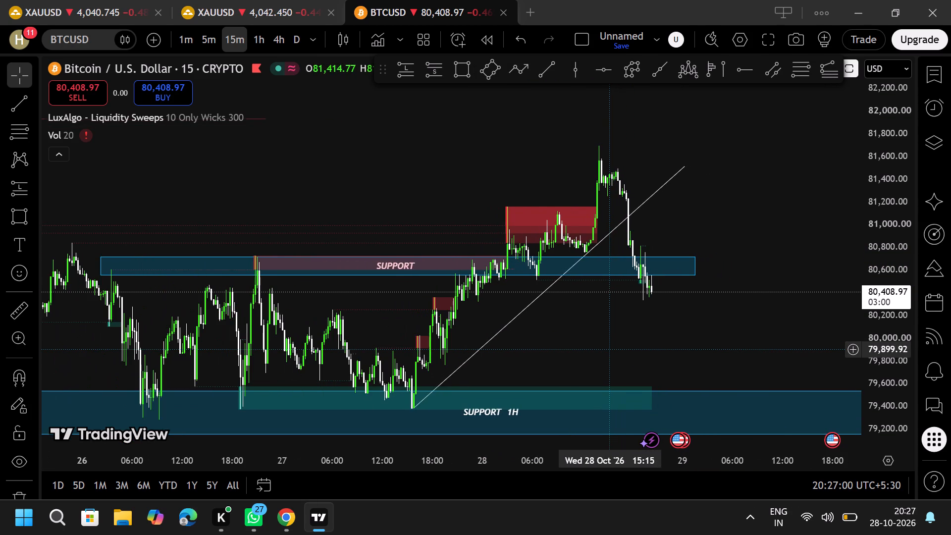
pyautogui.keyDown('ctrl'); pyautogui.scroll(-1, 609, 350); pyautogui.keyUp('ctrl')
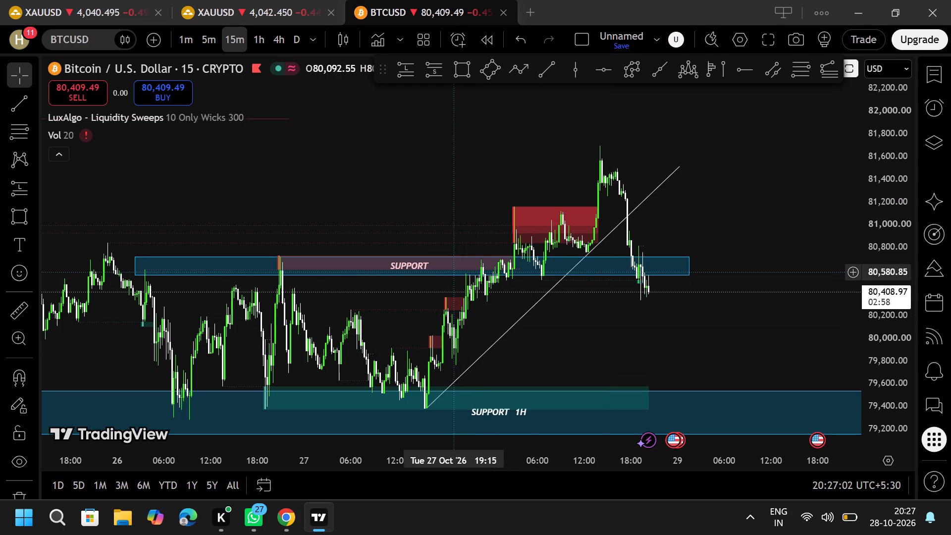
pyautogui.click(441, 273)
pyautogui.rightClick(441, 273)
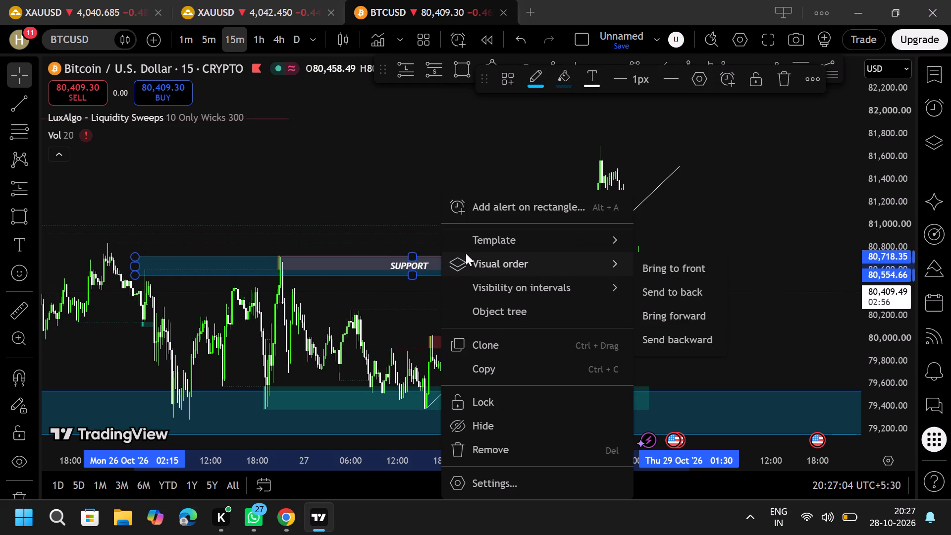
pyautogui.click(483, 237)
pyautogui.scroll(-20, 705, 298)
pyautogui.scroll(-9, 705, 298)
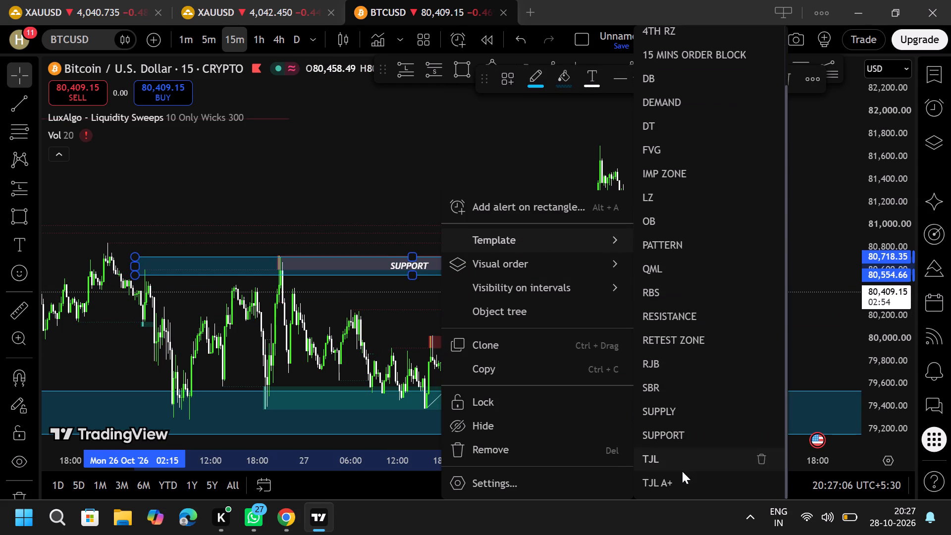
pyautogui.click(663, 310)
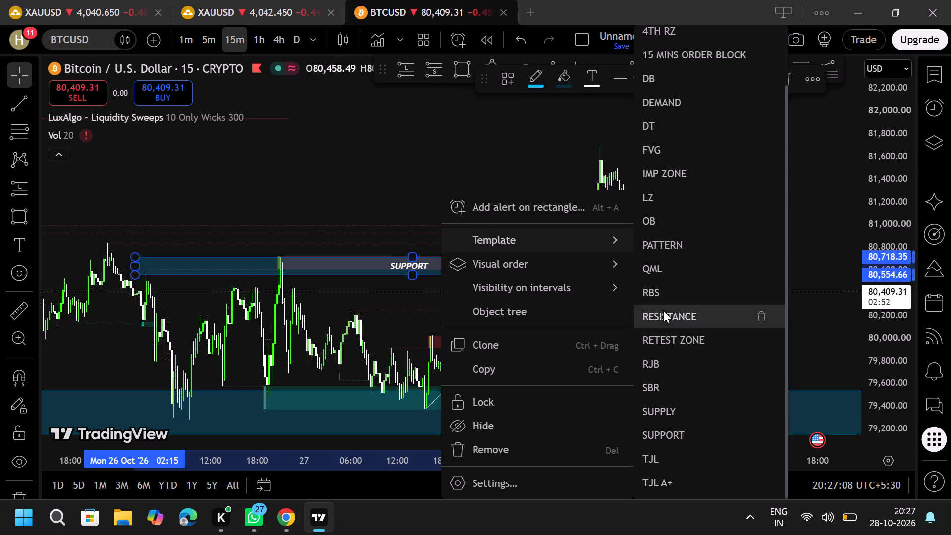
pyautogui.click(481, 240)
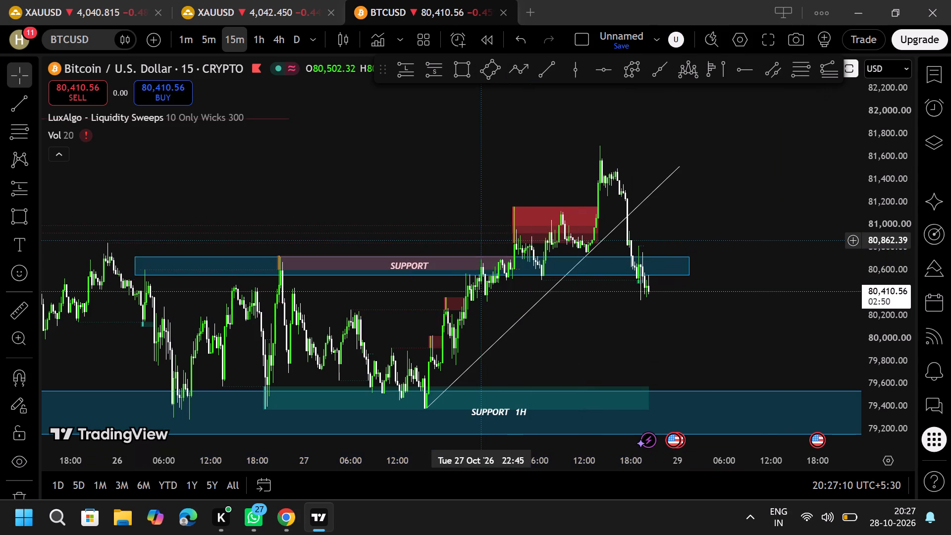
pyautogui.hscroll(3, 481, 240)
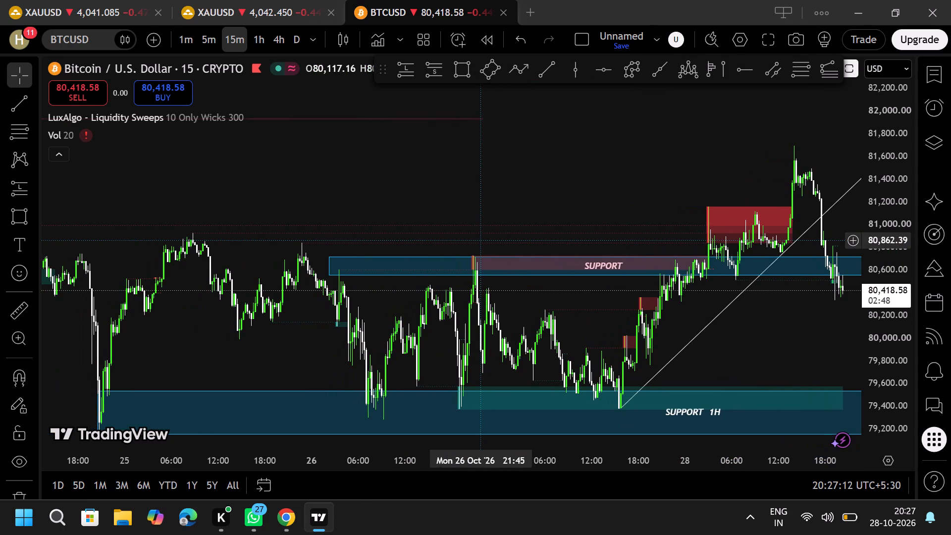
# Switch to Google Chrome, open the OnlineGDB online C++ compiler page and maximise the window.
pyautogui.press('super+d')
pyautogui.doubleClick(93, 174)
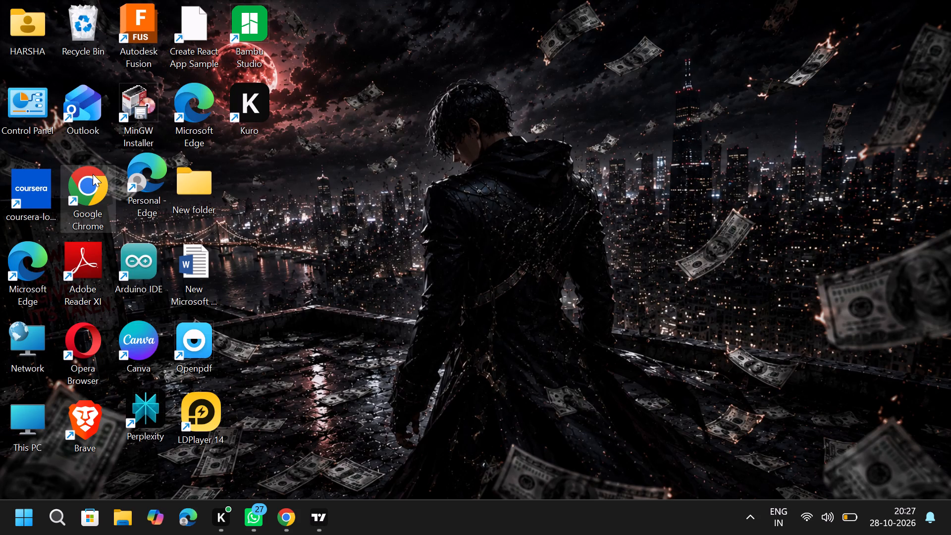
pyautogui.click(438, 102)
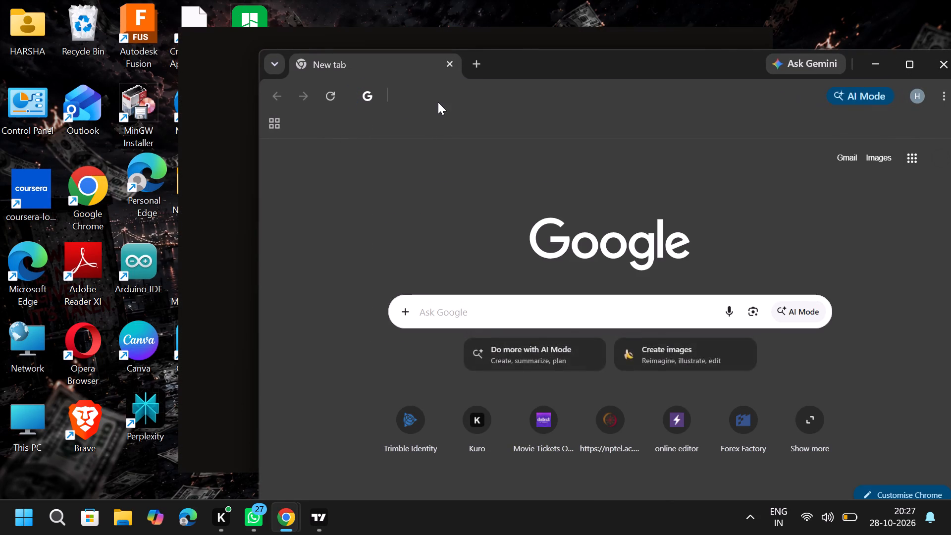
pyautogui.press('o')
pyautogui.write('nline')
pyautogui.press('Return')
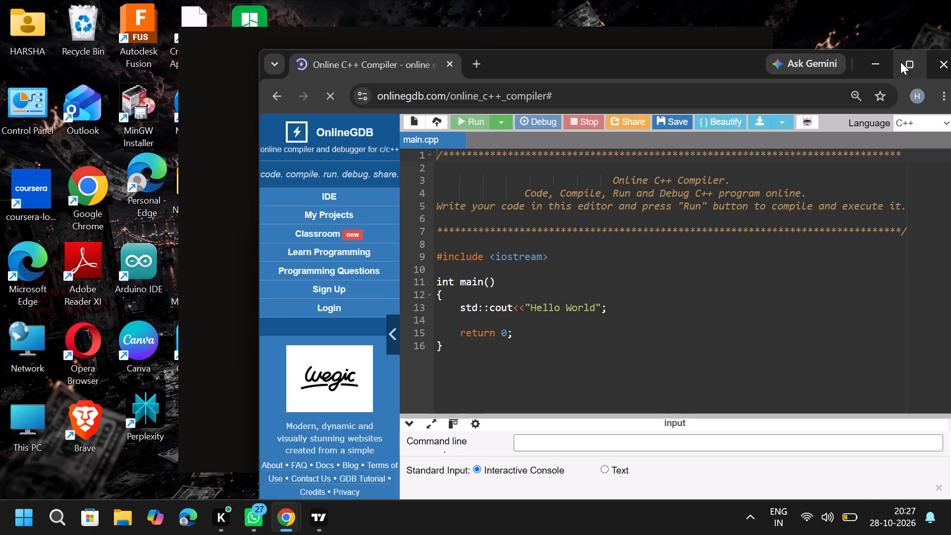
pyautogui.click(901, 63)
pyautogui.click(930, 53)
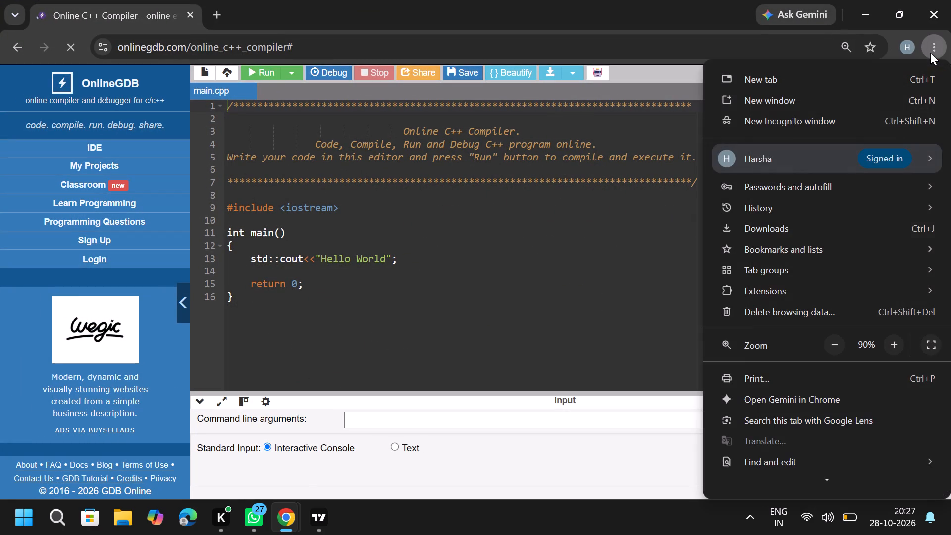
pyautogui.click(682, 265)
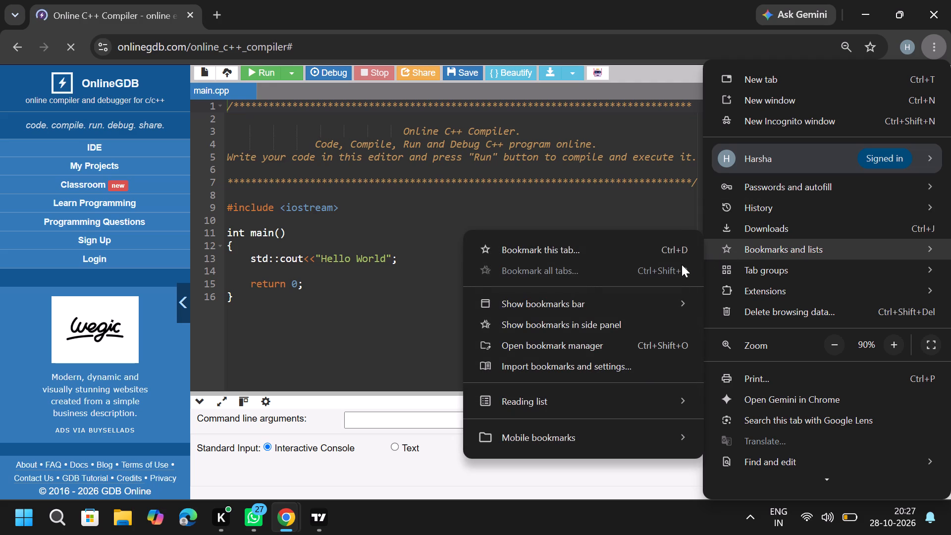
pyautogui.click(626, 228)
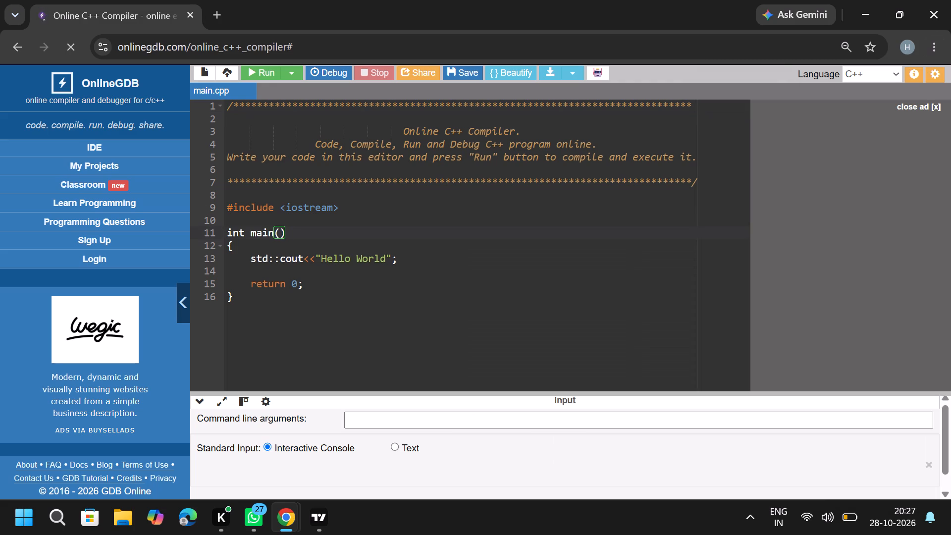
# Delete all the sample Hello World code from main.cpp.
pyautogui.moveTo(251, 314); pyautogui.dragTo(195, 100)
pyautogui.press('BackSpace')
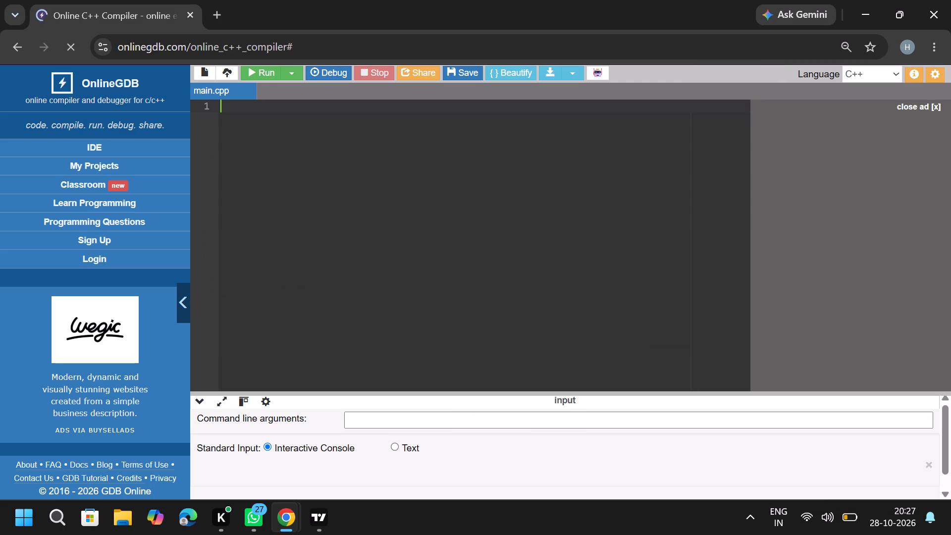